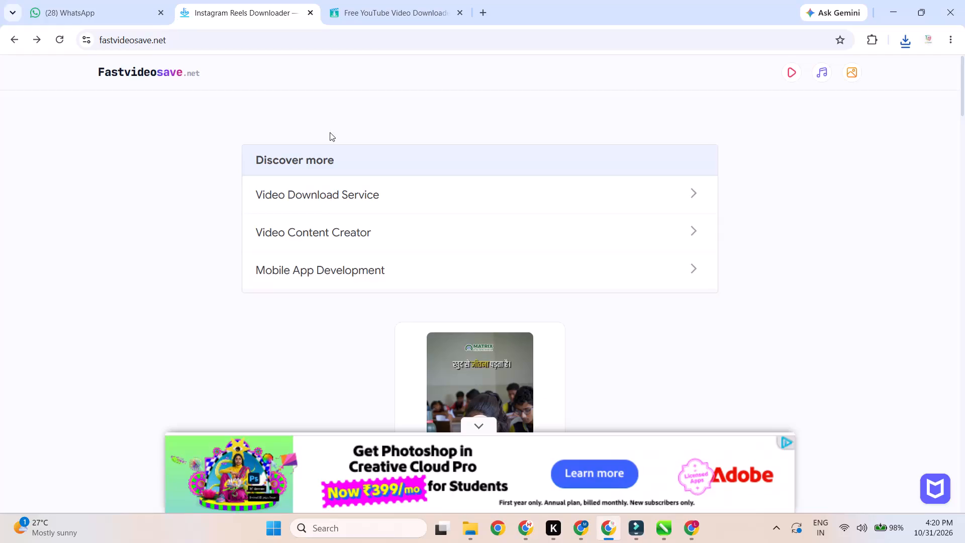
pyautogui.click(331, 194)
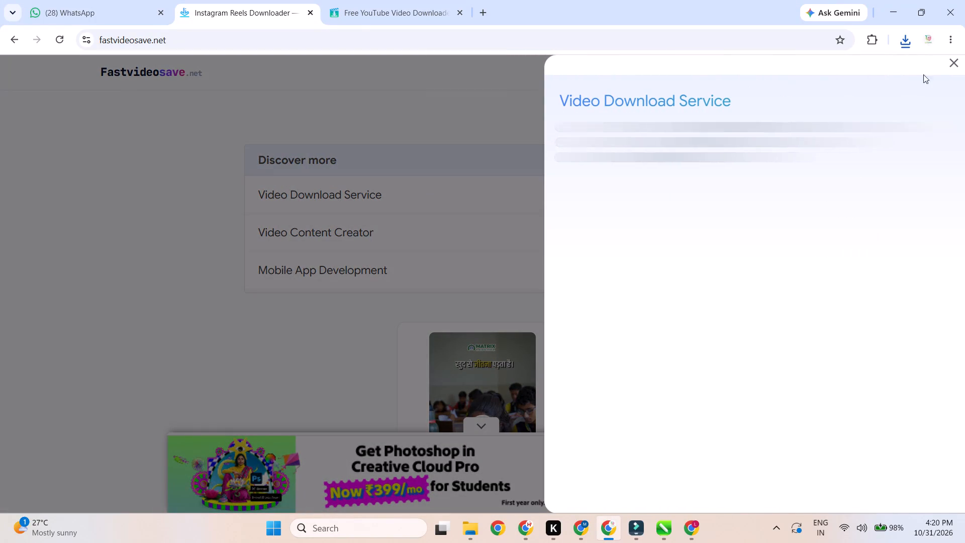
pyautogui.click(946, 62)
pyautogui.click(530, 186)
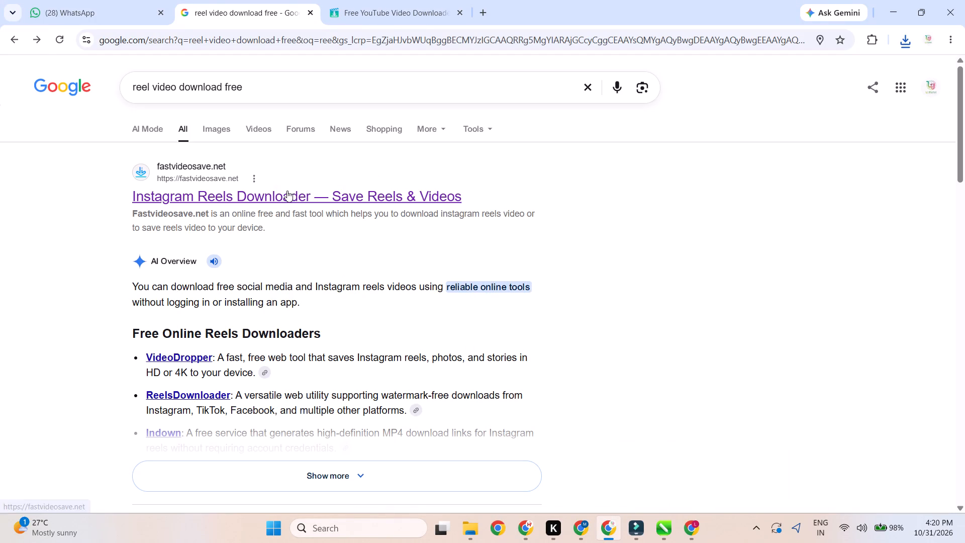
# Open the fastvideosave.net Instagram Reels Downloader, submit the copied reel link, and download the video from Server 1.
pyautogui.click(287, 191)
pyautogui.click(304, 228)
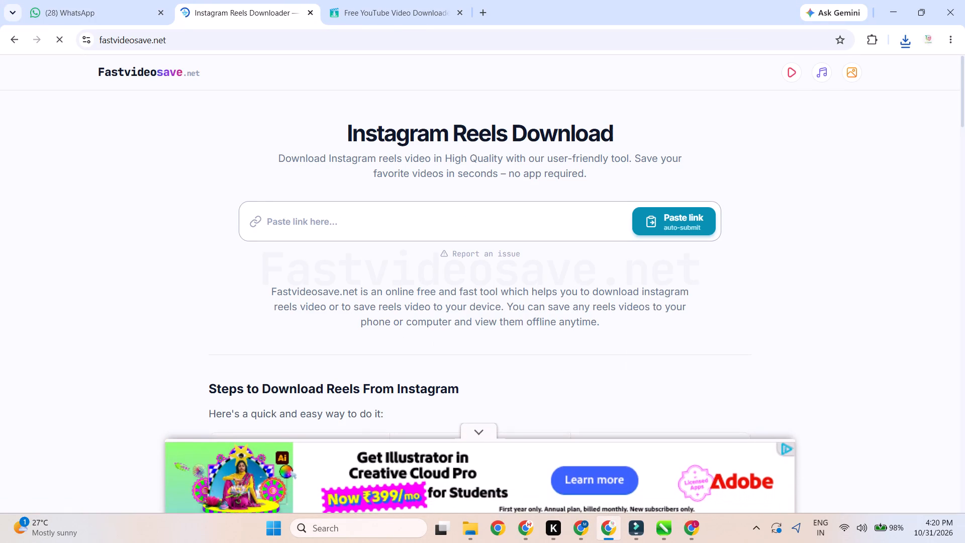
pyautogui.click(299, 222)
pyautogui.hotkey('ctrl', 'v')
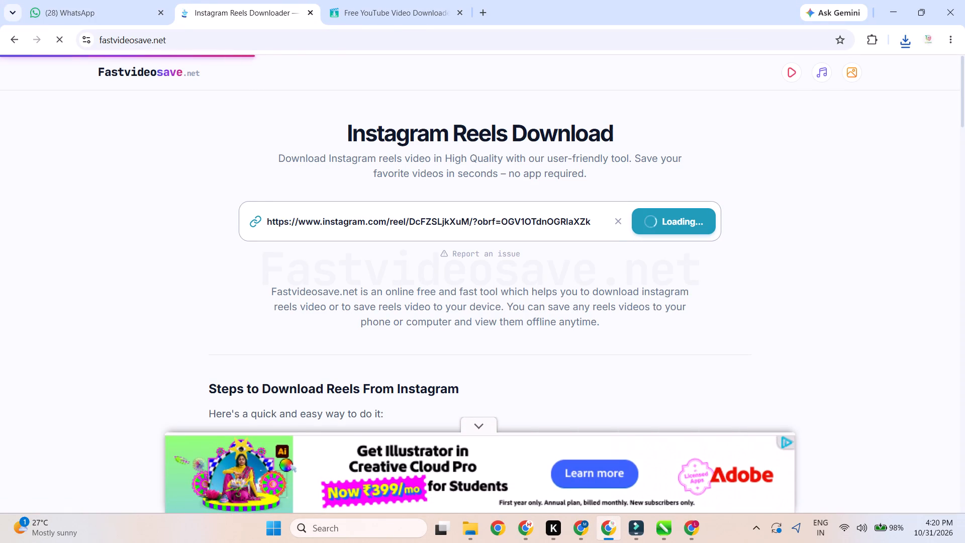
pyautogui.click(509, 357)
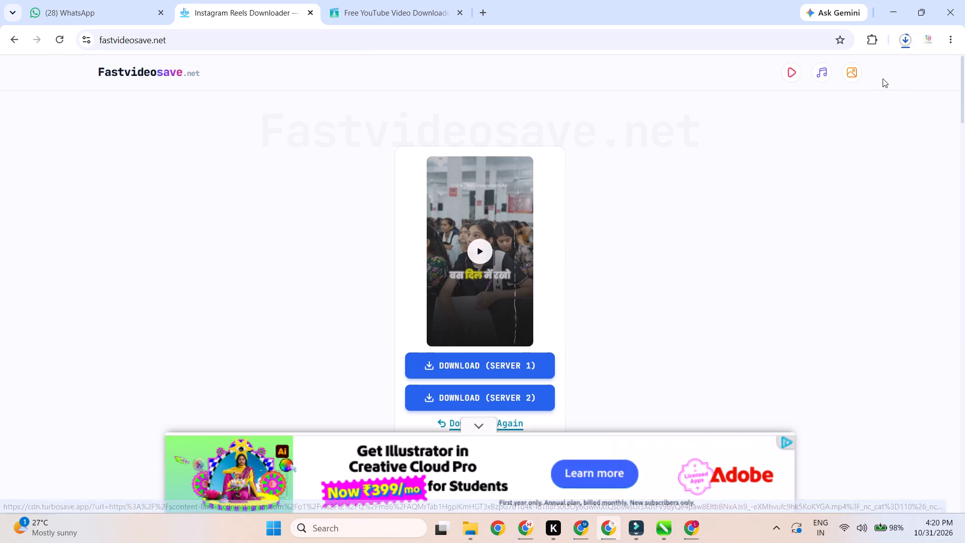
# Bring the downloaded Video-32950.mp4 into the Wondershare Filmora timeline, placing it on the Video 1 track starting at about 01:10.
pyautogui.click(903, 40)
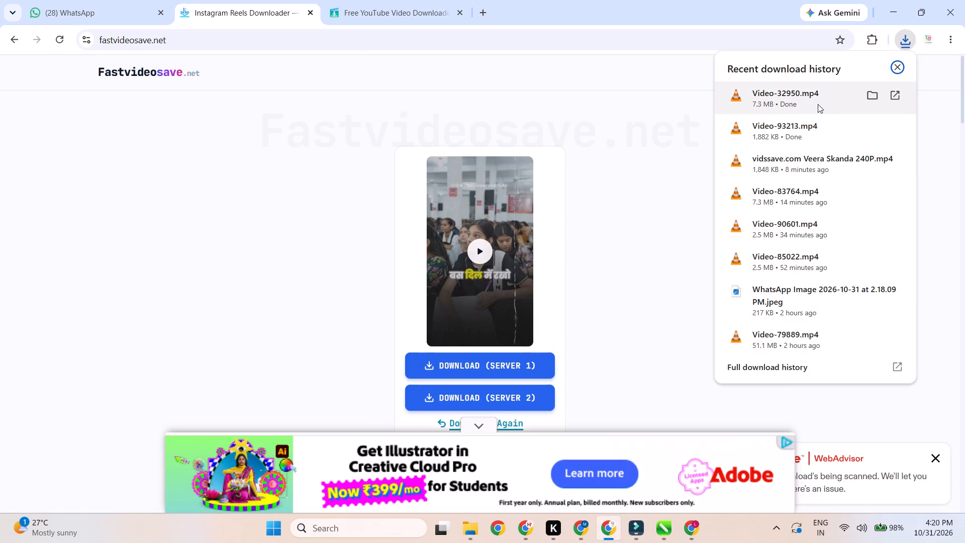
pyautogui.moveTo(809, 95); pyautogui.dragTo(638, 529)
pyautogui.moveTo(638, 529); pyautogui.dragTo(446, 429)
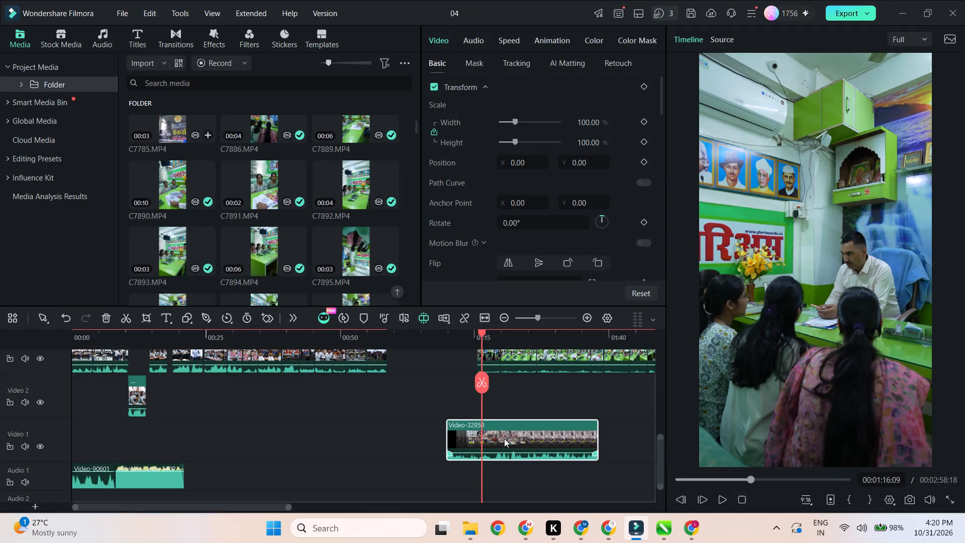
# Detach the audio from the Video-32950 clip on the Video 1 track.
pyautogui.rightClick(505, 438)
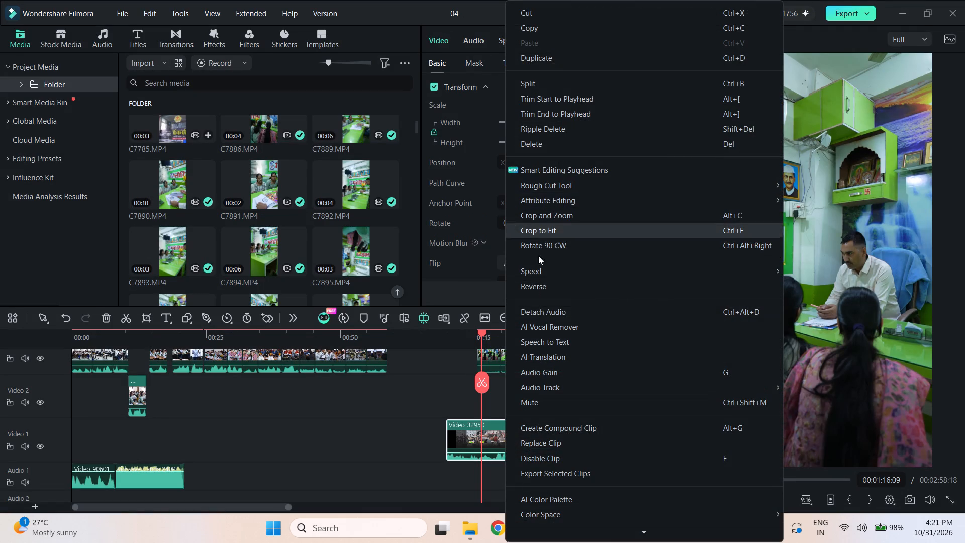
pyautogui.click(541, 308)
# Delete the Video-90601 audio clips from Audio 1 and close the gap so the detached Video-32950 audio starts at 00:00.
pyautogui.scroll(-3, 514, 434)
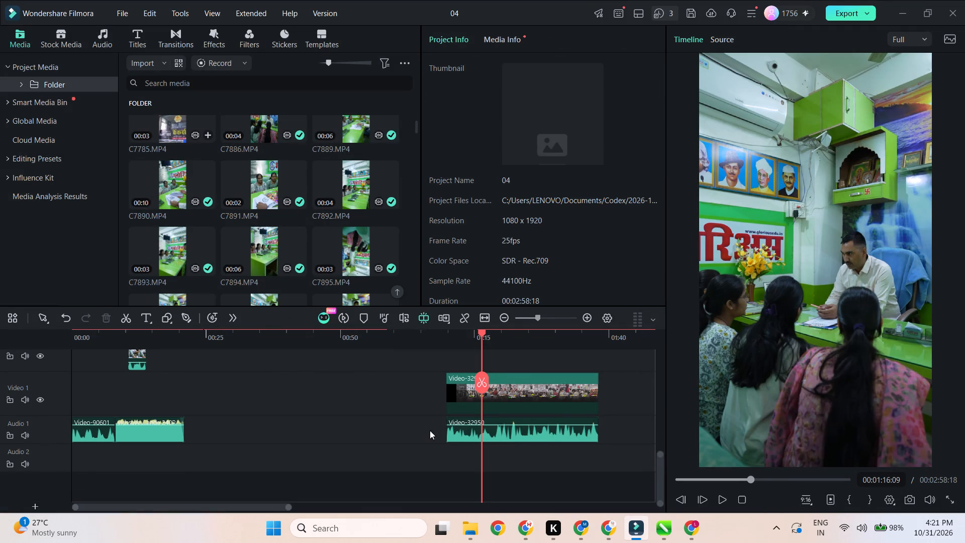
pyautogui.moveTo(309, 434); pyautogui.dragTo(67, 448)
pyautogui.press('Delete')
pyautogui.click(200, 431)
pyautogui.press('Delete')
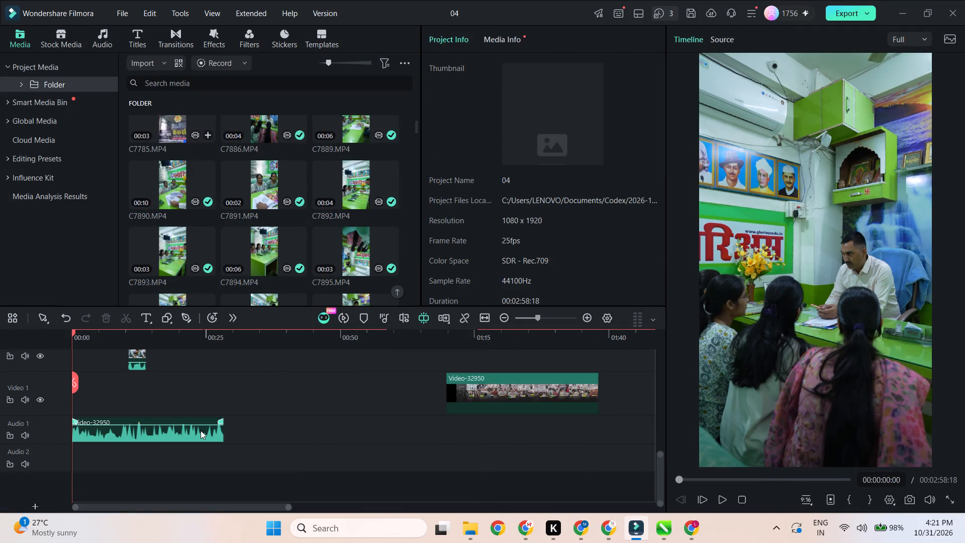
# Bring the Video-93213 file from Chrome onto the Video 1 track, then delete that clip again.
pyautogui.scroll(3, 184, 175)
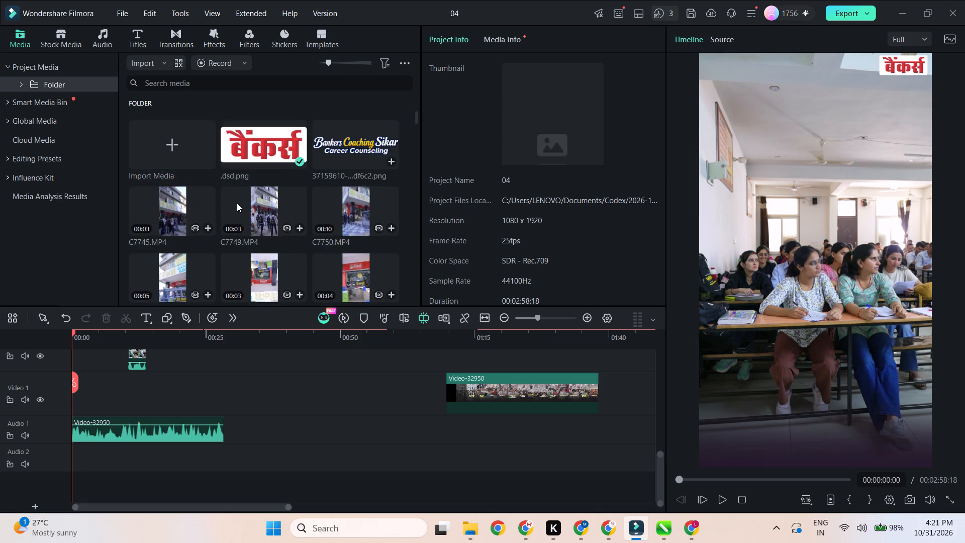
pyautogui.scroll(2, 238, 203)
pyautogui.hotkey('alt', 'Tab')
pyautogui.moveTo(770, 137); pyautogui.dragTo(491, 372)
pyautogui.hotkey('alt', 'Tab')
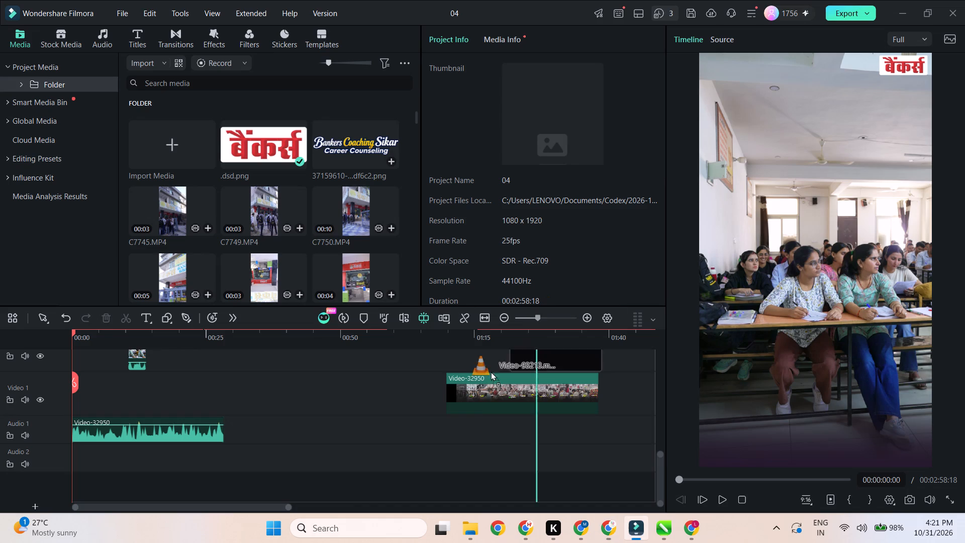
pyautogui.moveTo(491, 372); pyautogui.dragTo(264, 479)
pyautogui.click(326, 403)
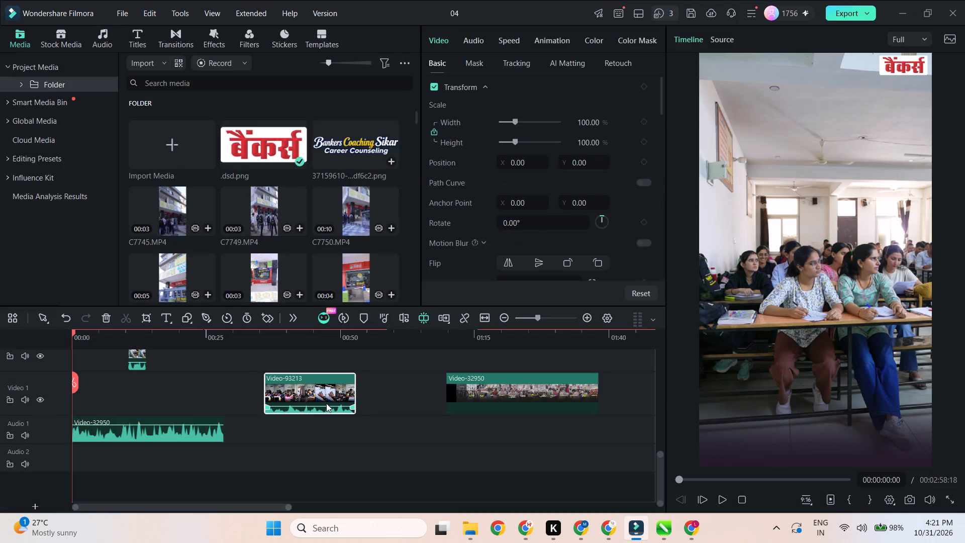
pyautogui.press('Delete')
# Play the opening of the timeline and look over its clips against the new audio track.
pyautogui.scroll(3, 197, 377)
pyautogui.press('space')
pyautogui.keyDown('ctrl'); pyautogui.scroll(3, 202, 436); pyautogui.keyUp('ctrl')
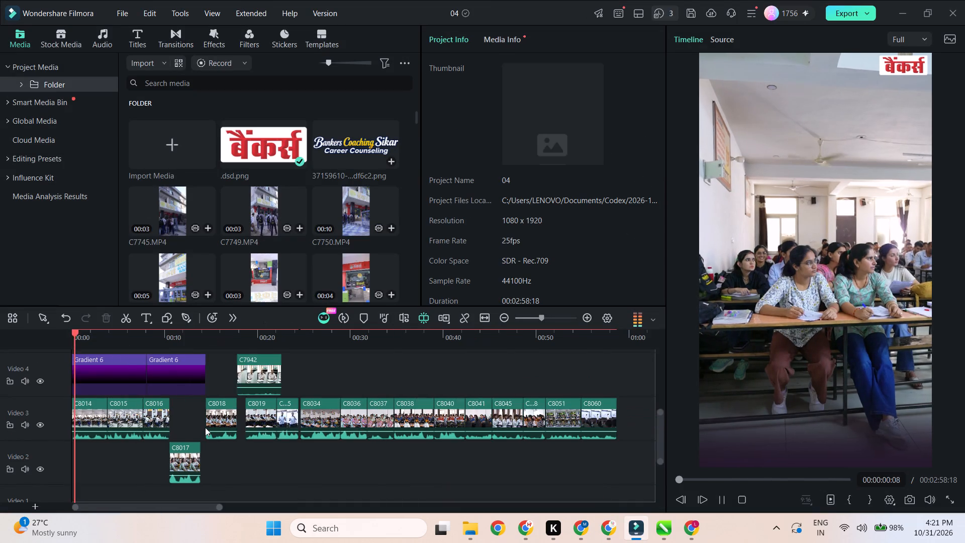
pyautogui.scroll(-2, 210, 415)
pyautogui.press('space')
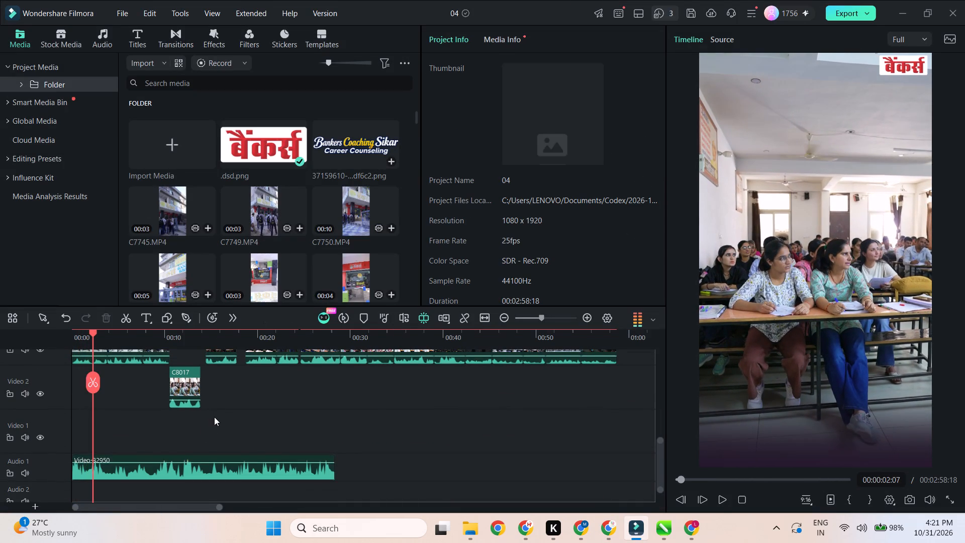
pyautogui.scroll(2, 201, 430)
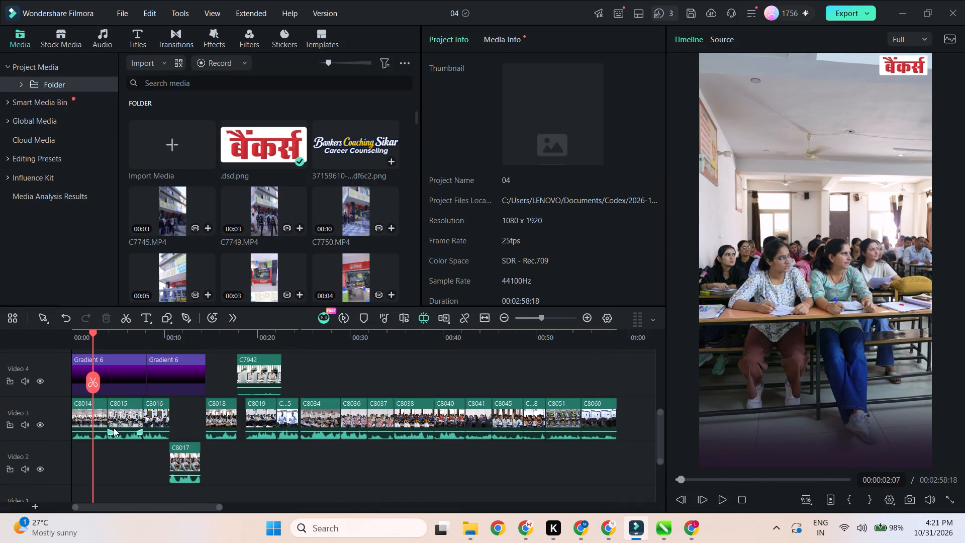
pyautogui.keyDown('ctrl'); pyautogui.scroll(-5, 135, 428); pyautogui.keyUp('ctrl')
pyautogui.keyDown('ctrl'); pyautogui.scroll(-4, 298, 380); pyautogui.keyUp('ctrl')
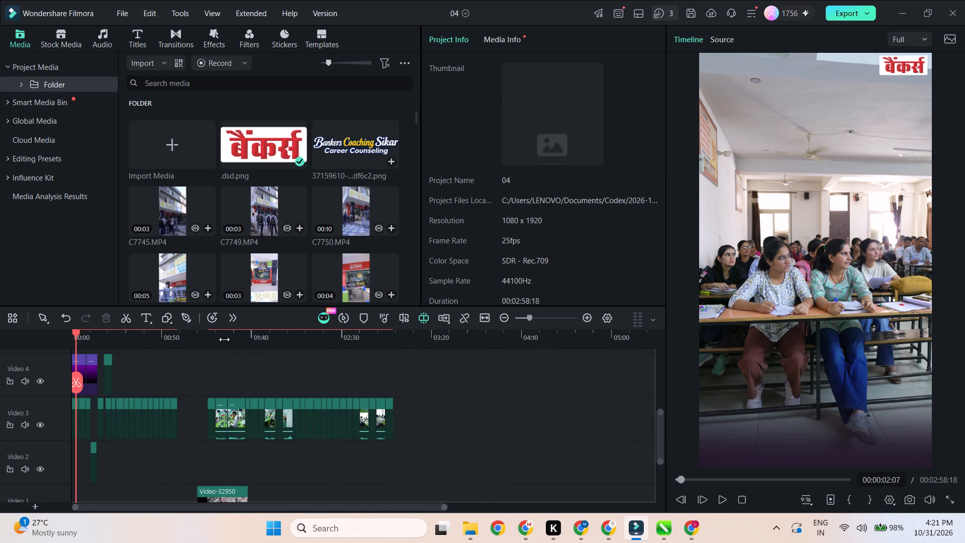
# Play through the office counselling clips C7886 to C7899 on Video 3 to review the footage.
pyautogui.click(221, 333)
pyautogui.keyDown('ctrl'); pyautogui.scroll(7, 246, 403); pyautogui.keyUp('ctrl')
pyautogui.press('space')
pyautogui.keyDown('ctrl'); pyautogui.scroll(-2, 358, 402); pyautogui.keyUp('ctrl')
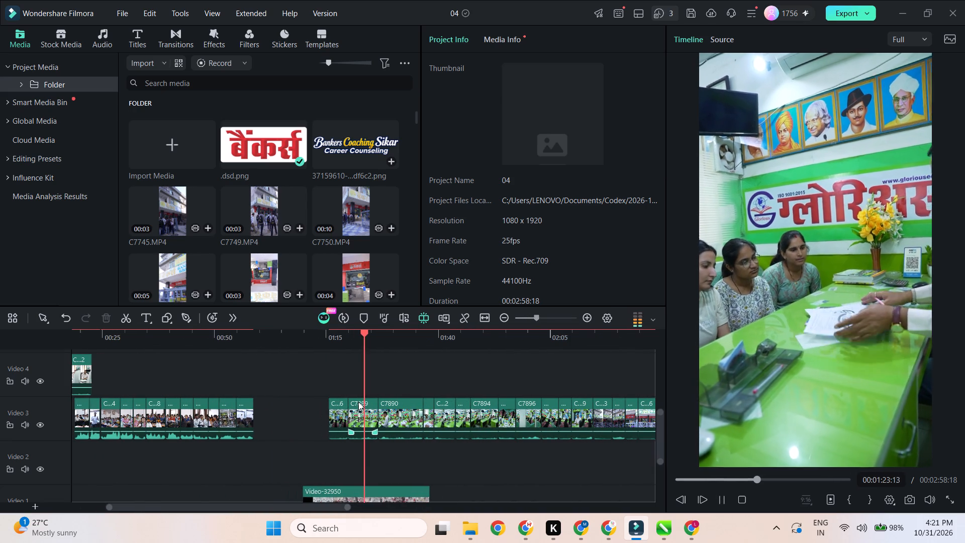
pyautogui.click(394, 335)
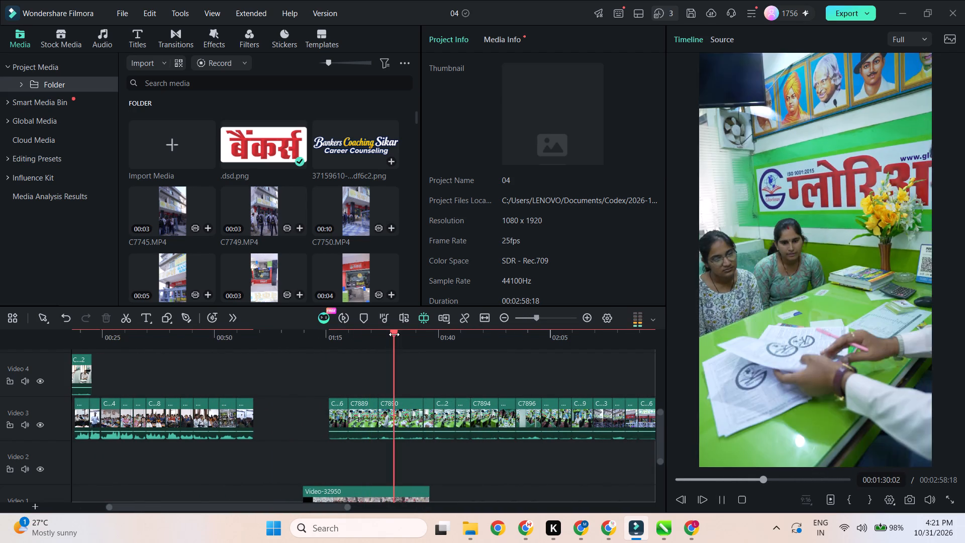
pyautogui.click(454, 337)
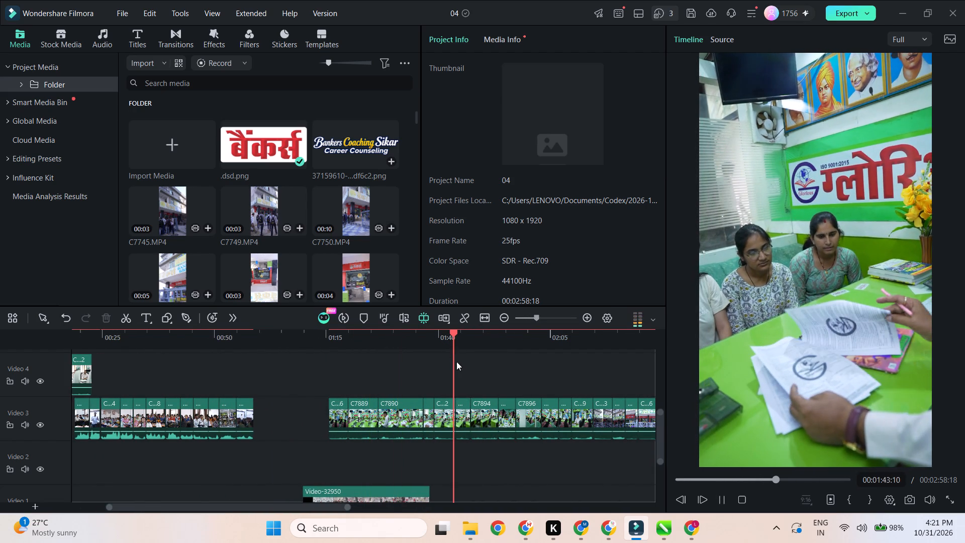
pyautogui.keyDown('ctrl'); pyautogui.scroll(3, 472, 425); pyautogui.keyUp('ctrl')
pyautogui.click(398, 333)
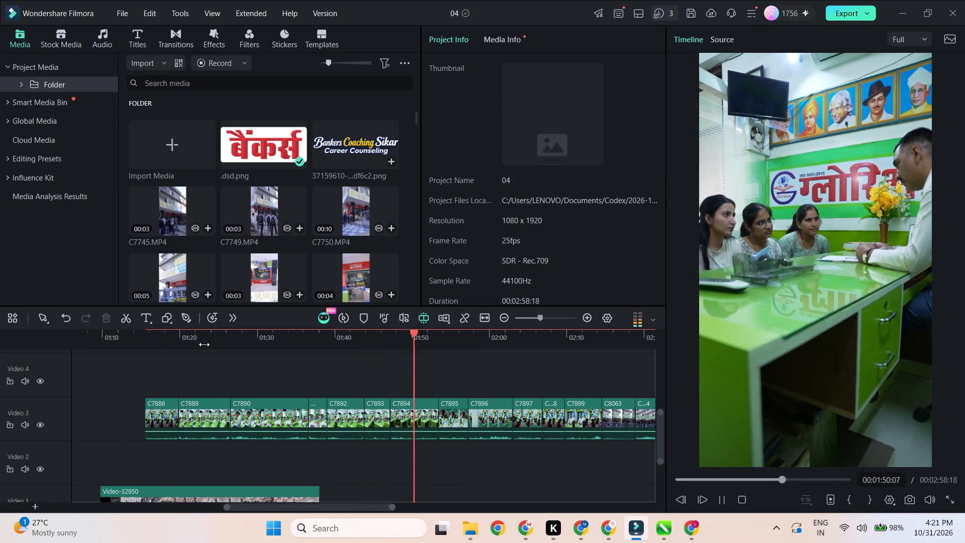
pyautogui.click(568, 334)
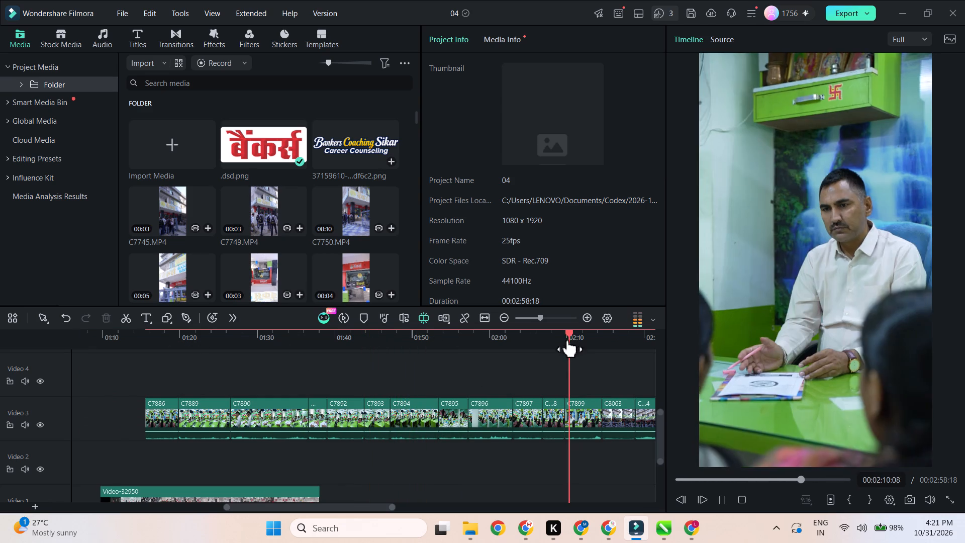
pyautogui.click(537, 337)
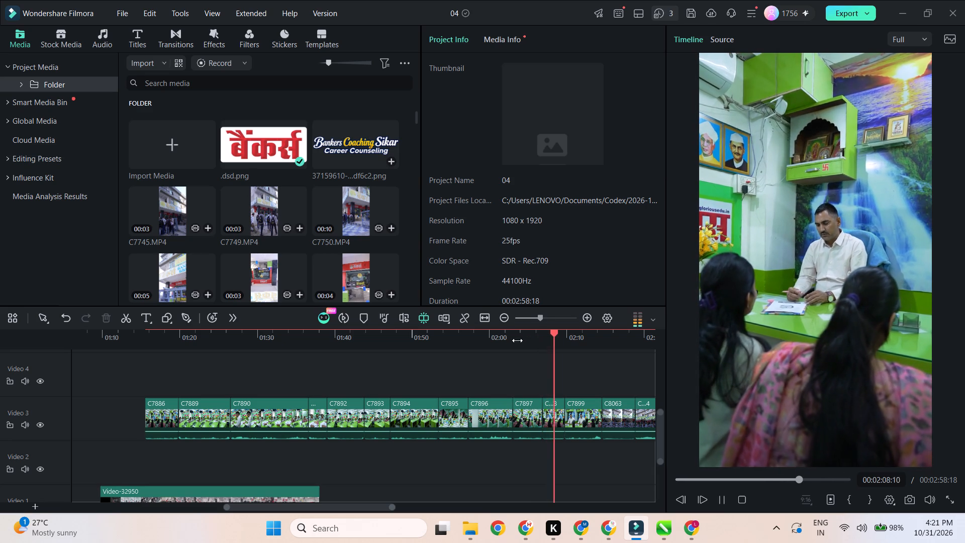
pyautogui.click(511, 341)
pyautogui.click(495, 339)
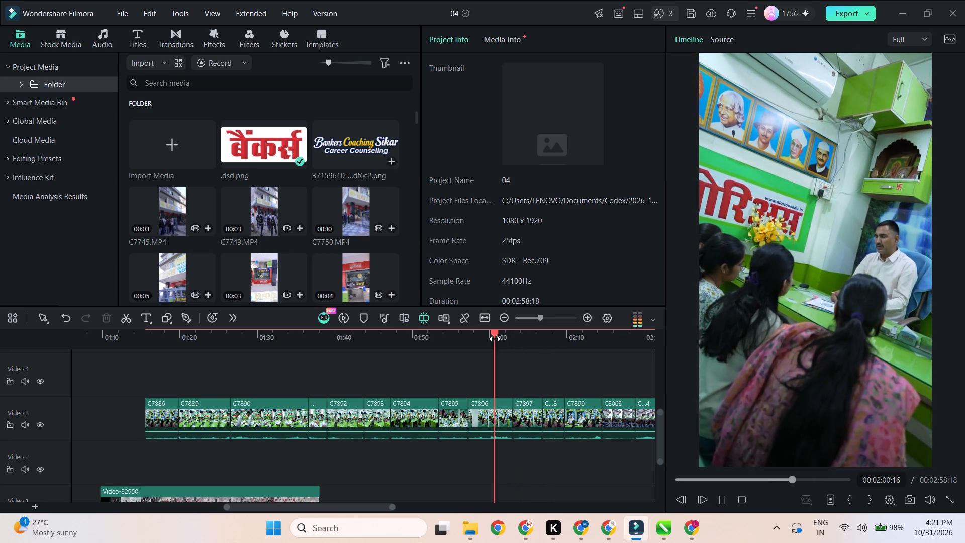
# Trim the start of clip C7896 on Video 3 so that it begins at about 02:00.
pyautogui.keyDown('ctrl'); pyautogui.scroll(2, 517, 415); pyautogui.keyUp('ctrl')
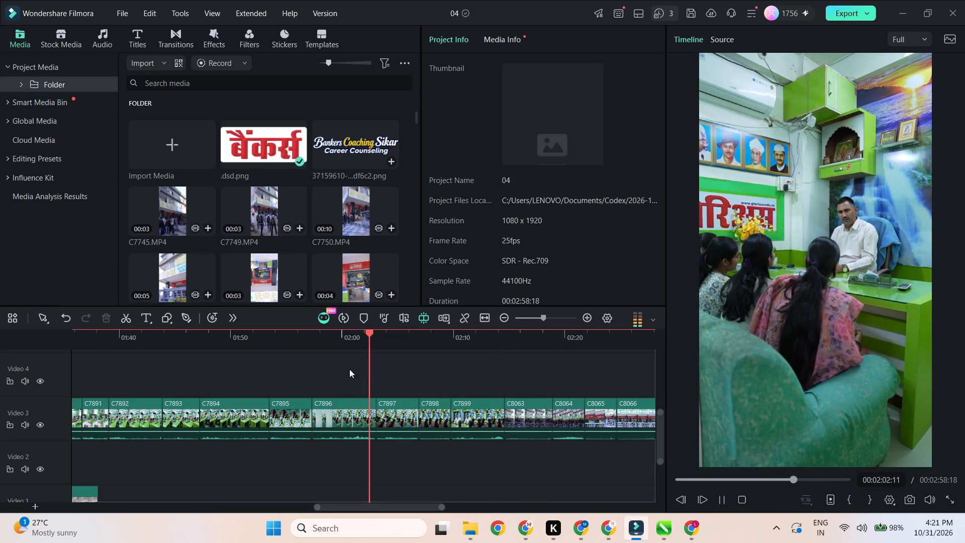
pyautogui.click(327, 335)
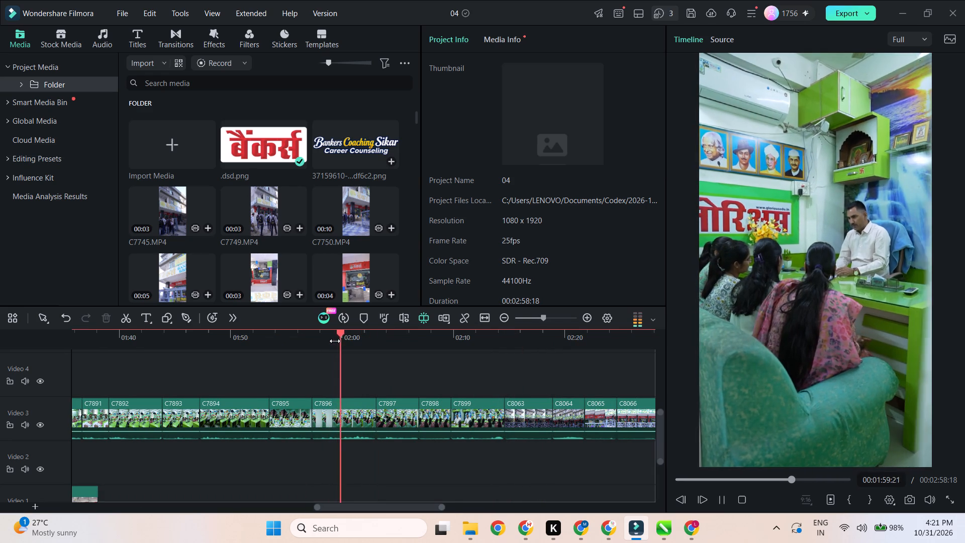
pyautogui.press('space')
pyautogui.click(324, 424)
pyautogui.moveTo(314, 414); pyautogui.dragTo(329, 426)
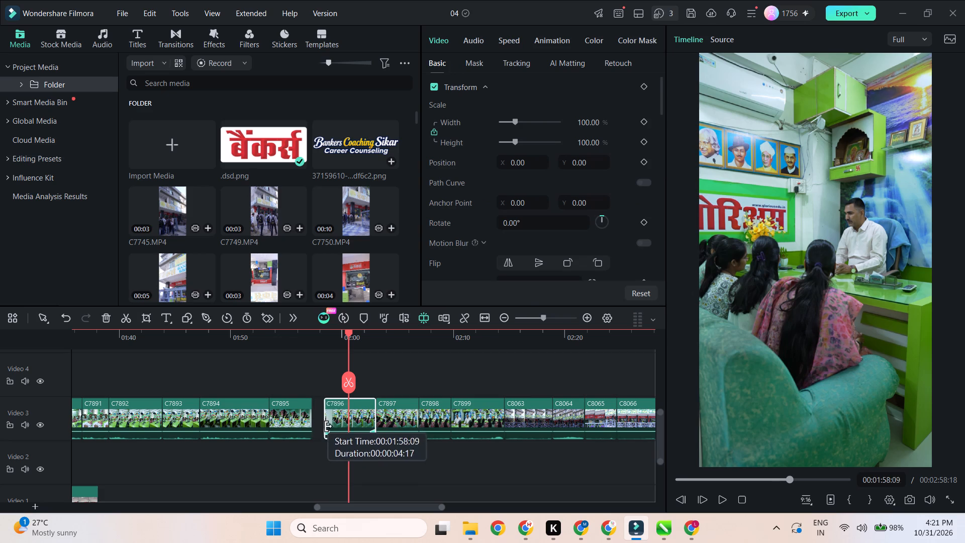
pyautogui.moveTo(329, 426); pyautogui.dragTo(344, 432)
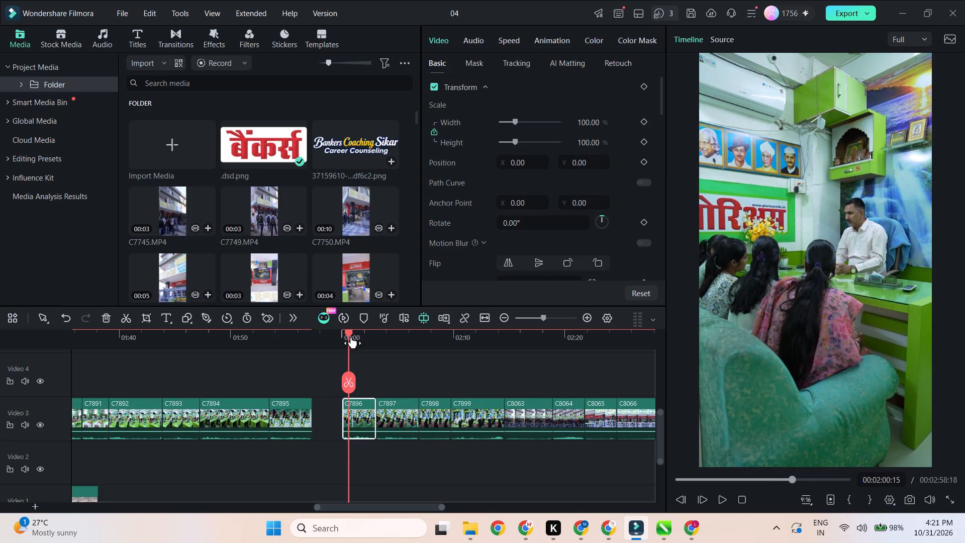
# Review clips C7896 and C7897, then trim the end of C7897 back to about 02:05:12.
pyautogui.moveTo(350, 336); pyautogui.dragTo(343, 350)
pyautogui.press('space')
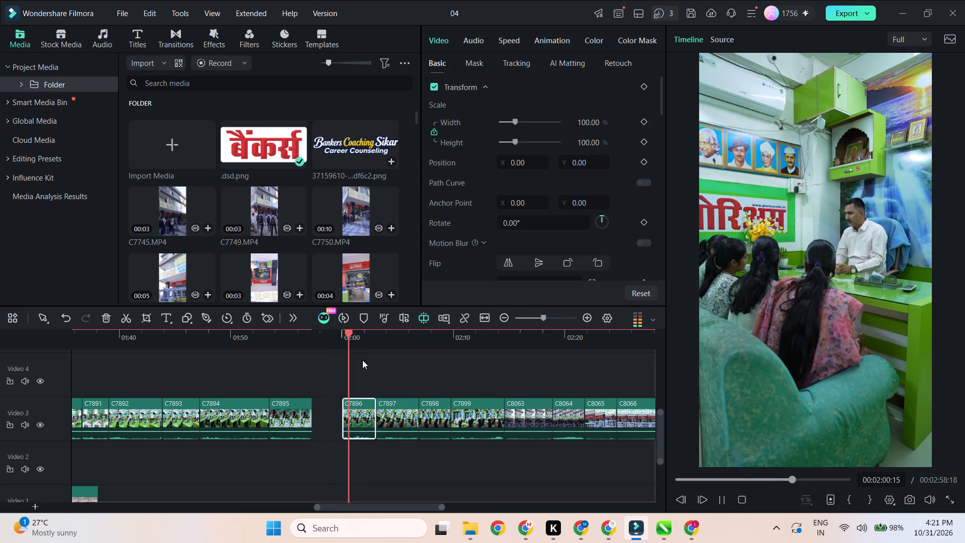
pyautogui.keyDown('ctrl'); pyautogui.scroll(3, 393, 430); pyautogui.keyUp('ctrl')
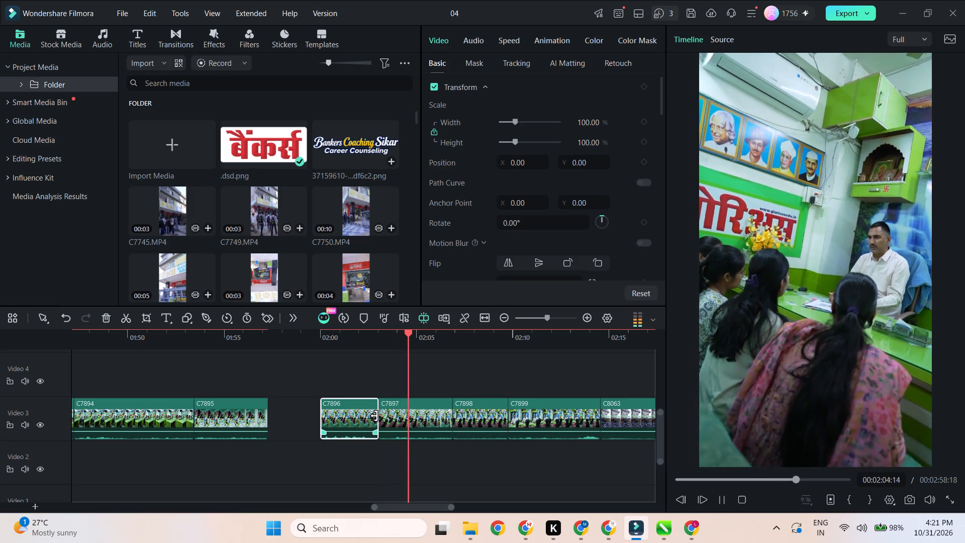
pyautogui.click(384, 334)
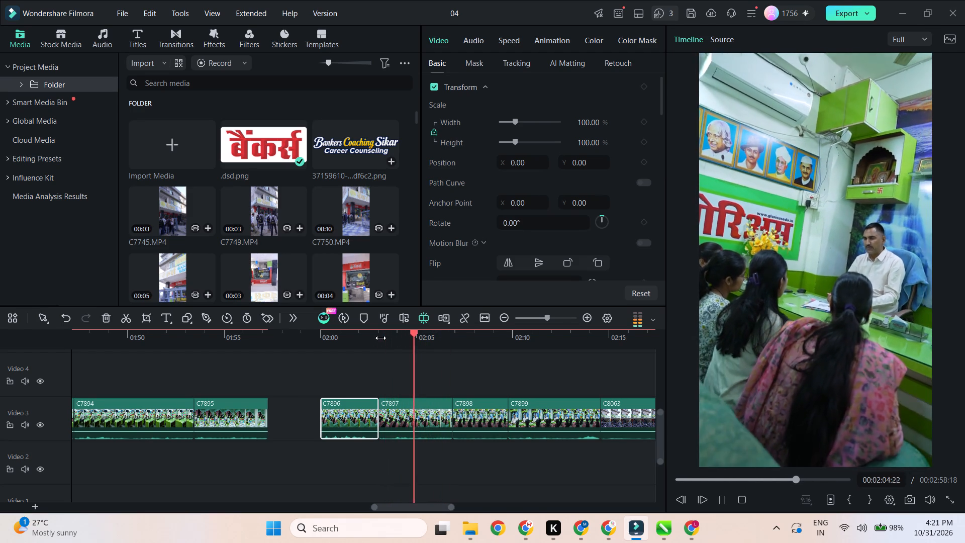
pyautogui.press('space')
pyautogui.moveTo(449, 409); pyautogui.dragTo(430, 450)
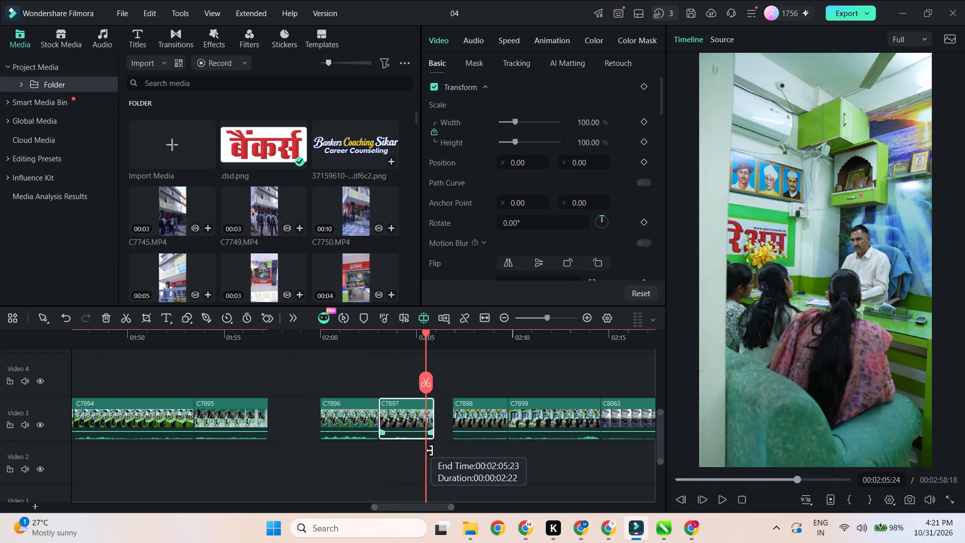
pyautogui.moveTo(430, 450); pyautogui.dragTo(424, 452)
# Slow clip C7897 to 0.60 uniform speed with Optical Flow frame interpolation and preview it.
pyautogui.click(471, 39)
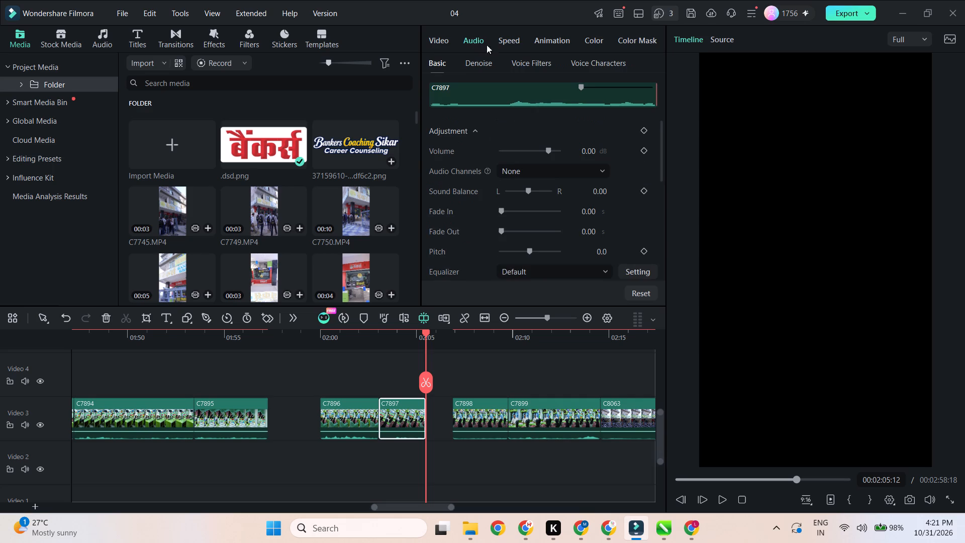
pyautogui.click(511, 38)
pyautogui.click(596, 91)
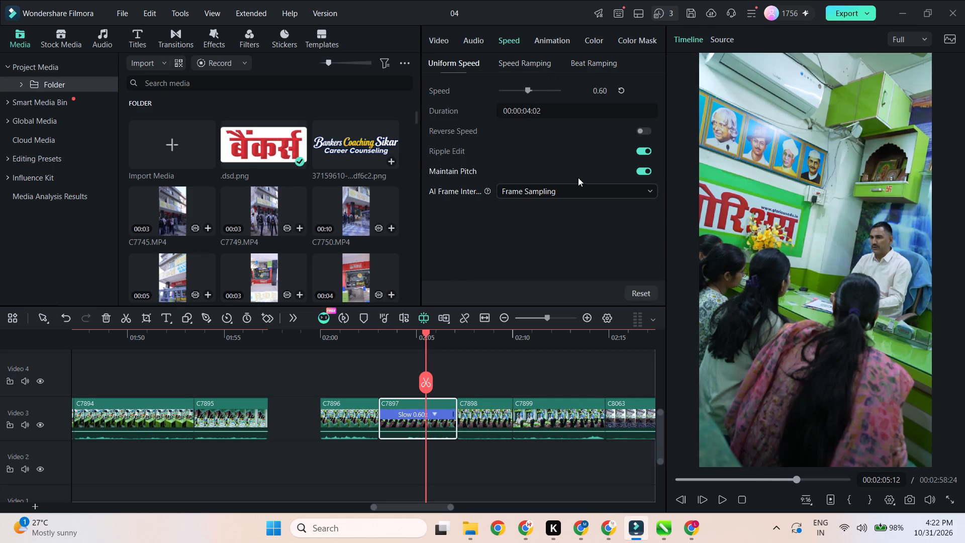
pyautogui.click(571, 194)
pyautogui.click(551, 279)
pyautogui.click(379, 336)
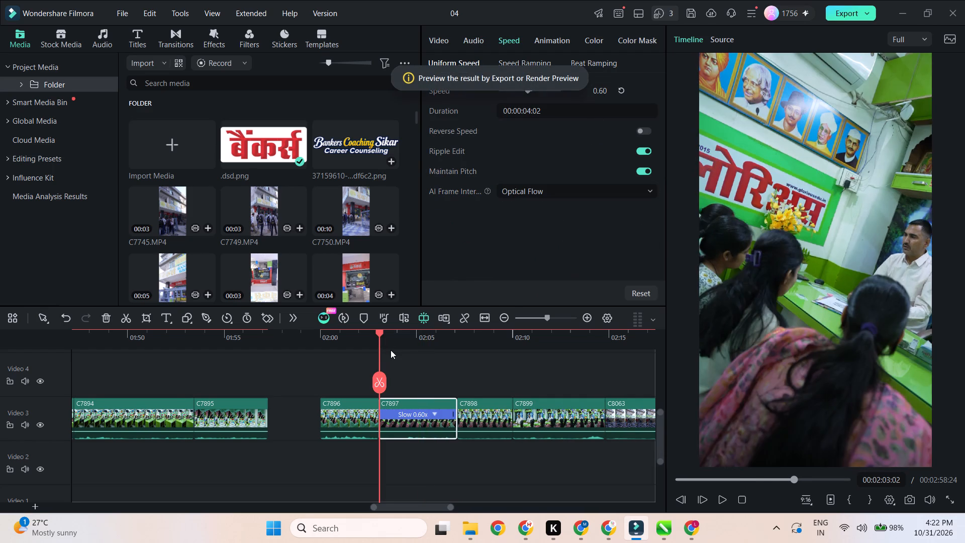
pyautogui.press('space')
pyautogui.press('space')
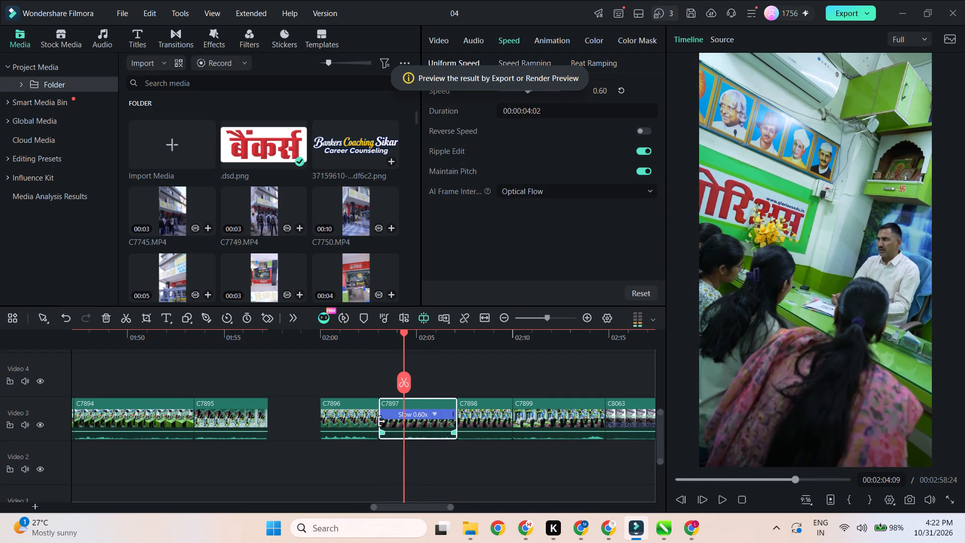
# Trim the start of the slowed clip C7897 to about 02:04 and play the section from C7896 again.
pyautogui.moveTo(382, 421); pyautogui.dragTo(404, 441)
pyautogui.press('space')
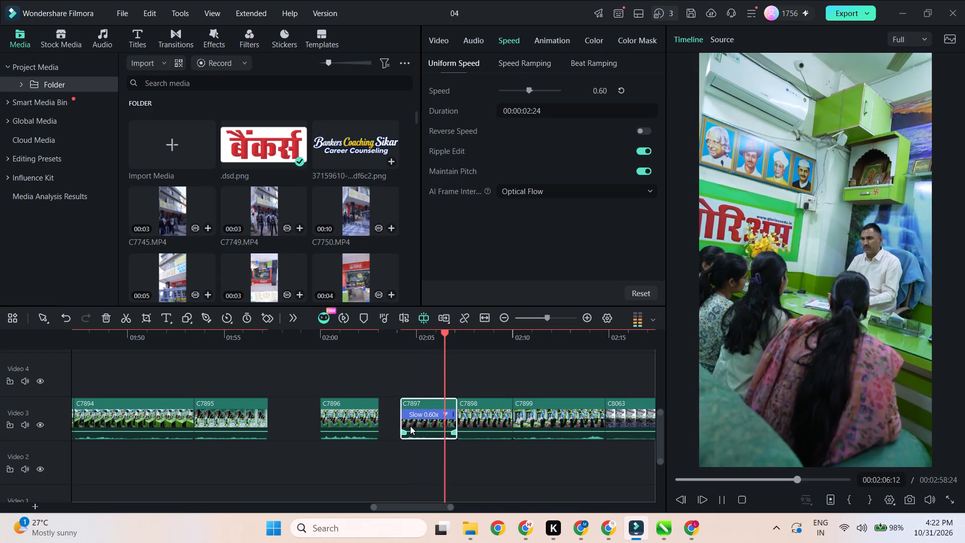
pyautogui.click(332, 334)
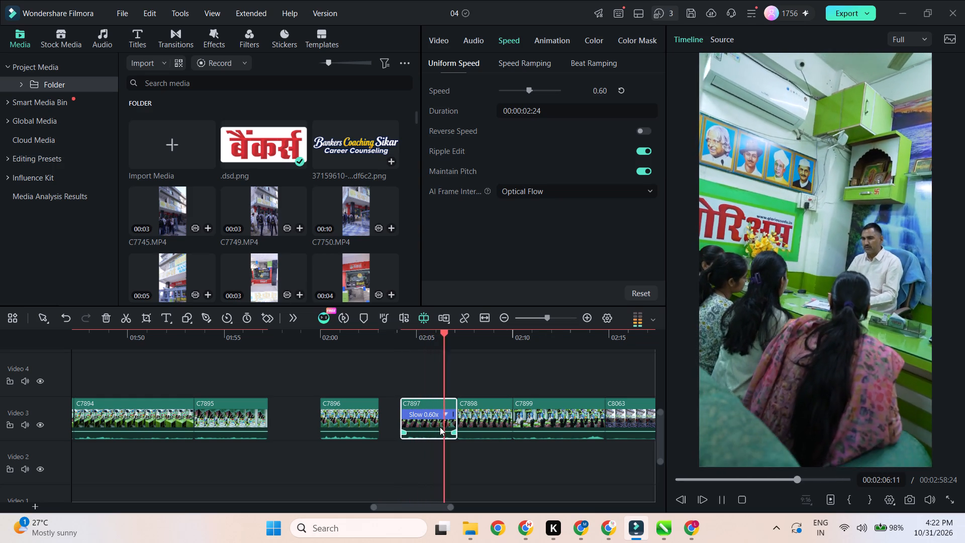
# Delete clip C7897 from Video 3 and close the gap so C7898 directly follows C7896.
pyautogui.click(440, 427)
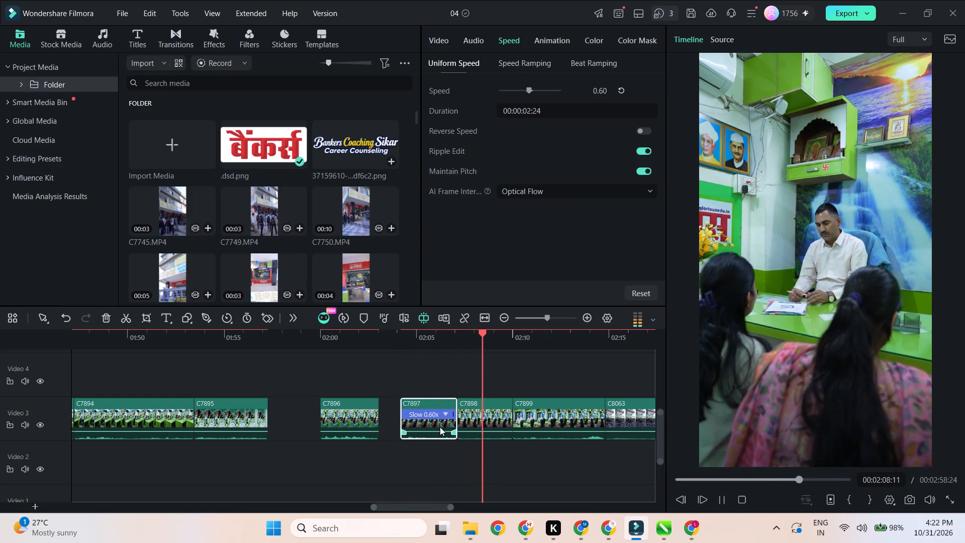
pyautogui.press('Delete')
pyautogui.click(440, 427)
pyautogui.press('Delete')
# Play through C7898 and C7899, then delete clip C7899 from Video 3.
pyautogui.press('space')
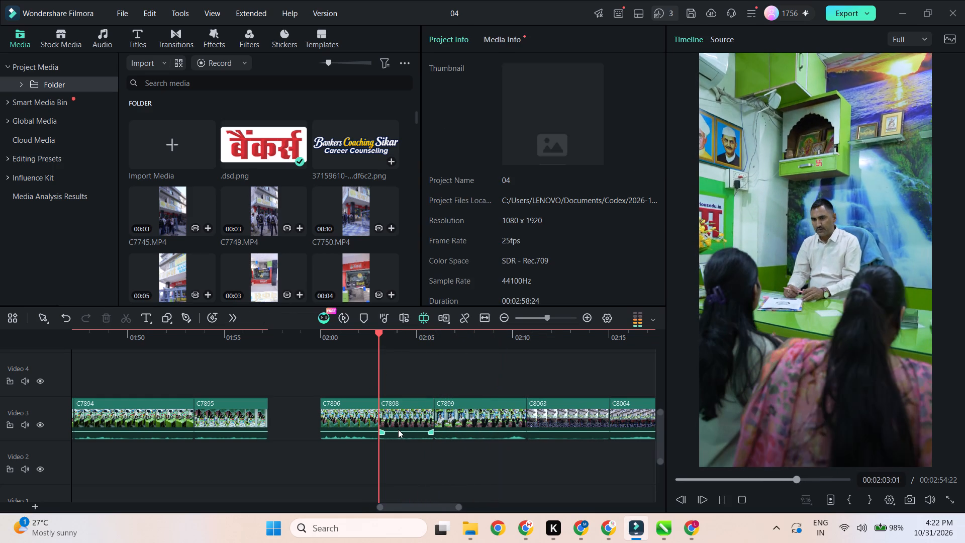
pyautogui.keyDown('ctrl'); pyautogui.scroll(3, 404, 438); pyautogui.keyUp('ctrl')
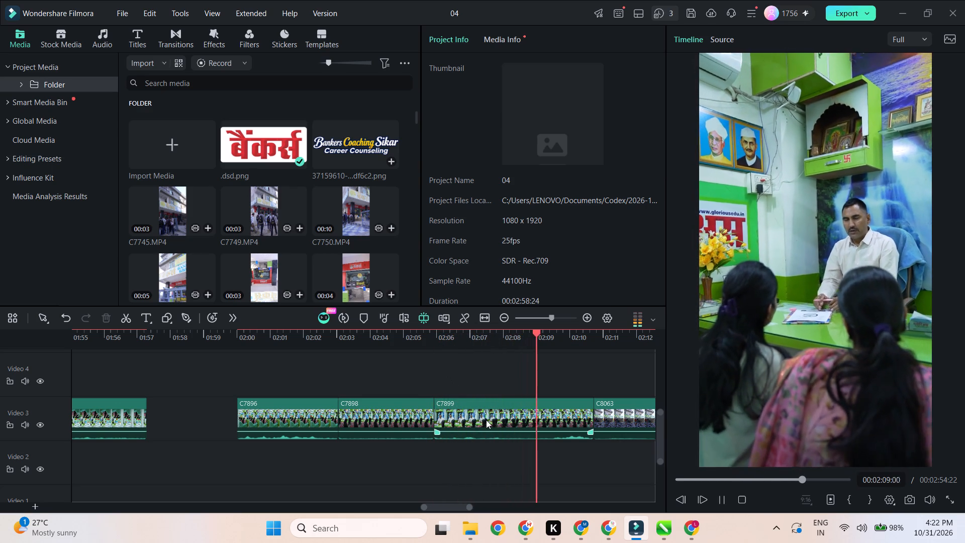
pyautogui.click(486, 420)
pyautogui.press('Delete')
pyautogui.keyDown('ctrl'); pyautogui.scroll(-6, 492, 414); pyautogui.keyUp('ctrl')
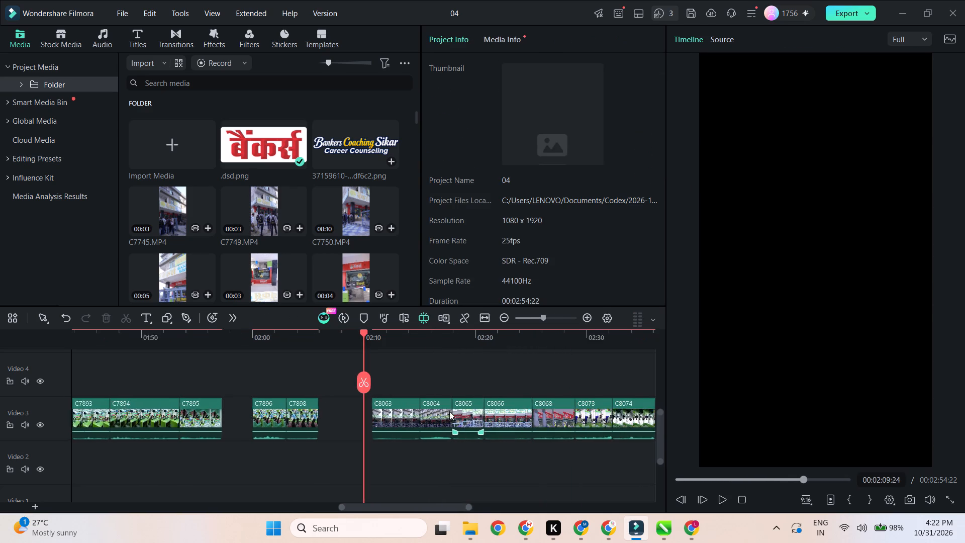
# Preview office clips C7886 to C7890, then trim the end of C7886 to about 01:18 and close the gap before C7889.
pyautogui.keyDown('ctrl'); pyautogui.scroll(-2, 449, 411); pyautogui.keyUp('ctrl')
pyautogui.keyDown('ctrl'); pyautogui.scroll(-3, 170, 358); pyautogui.keyUp('ctrl')
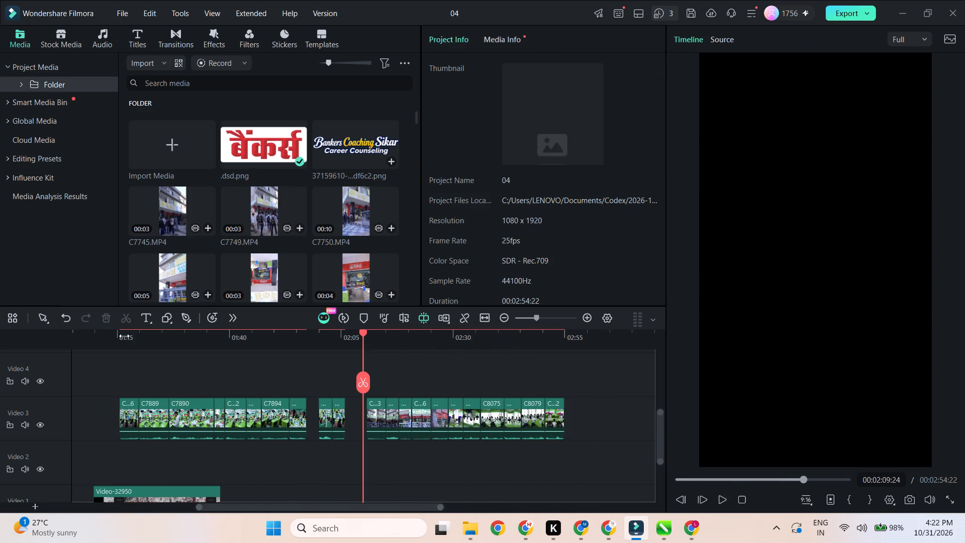
pyautogui.click(124, 336)
pyautogui.press('space')
pyautogui.keyDown('ctrl'); pyautogui.scroll(4, 190, 412); pyautogui.keyUp('ctrl')
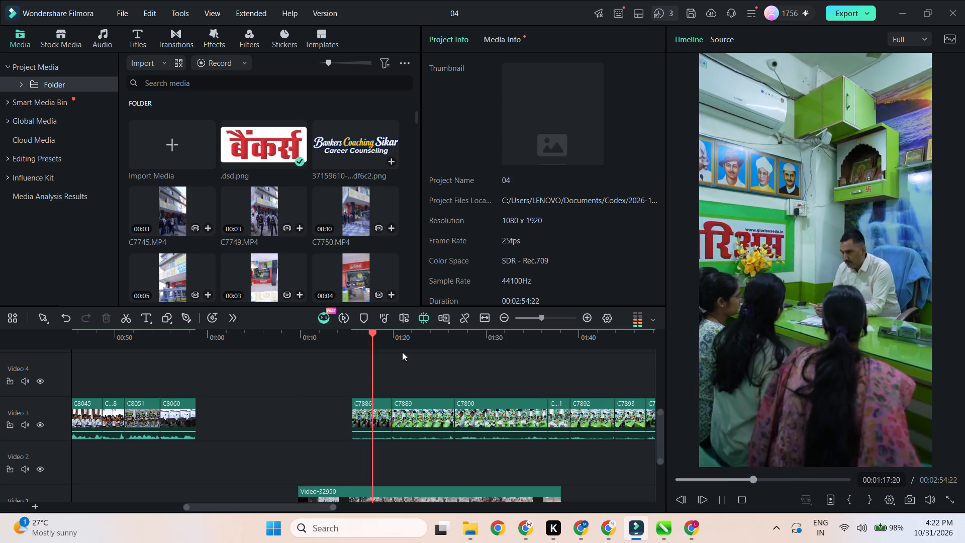
pyautogui.click(400, 337)
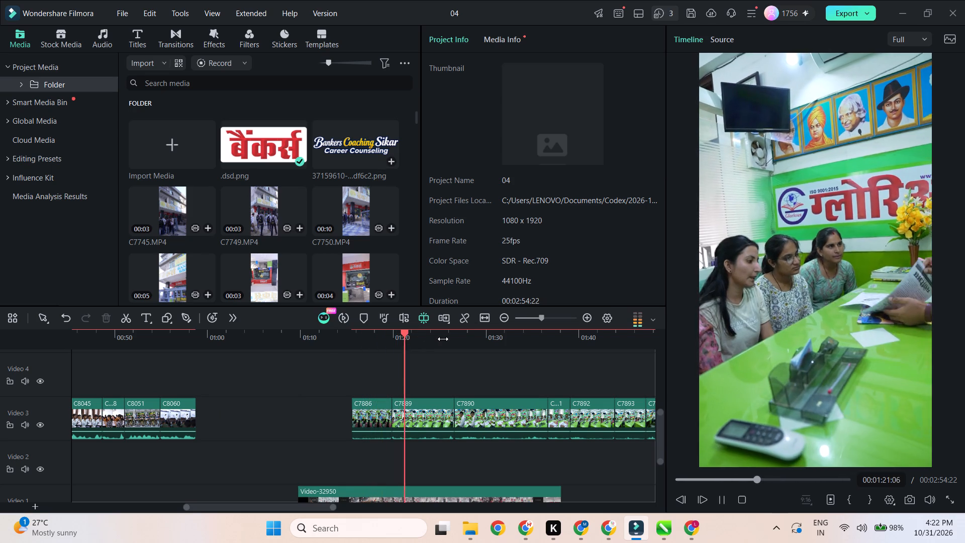
pyautogui.click(452, 336)
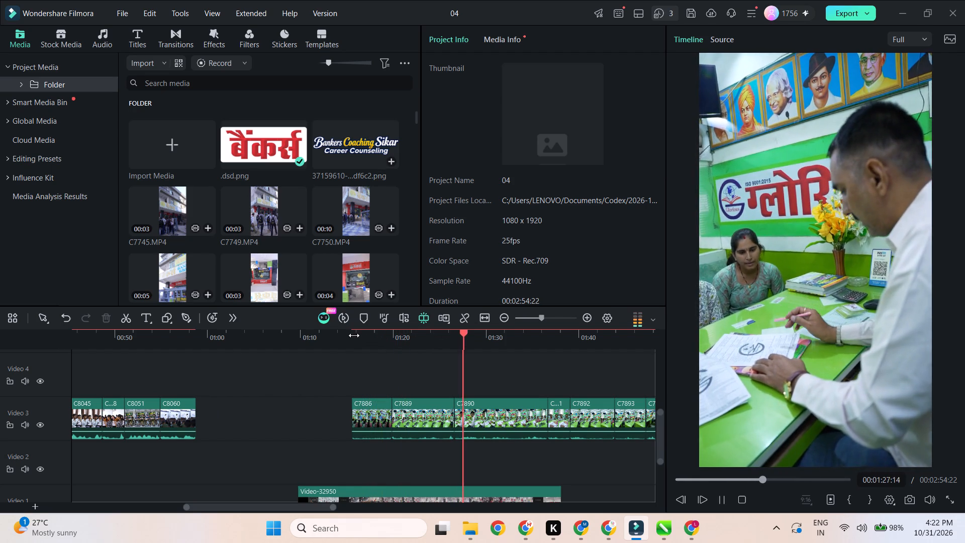
pyautogui.click(354, 335)
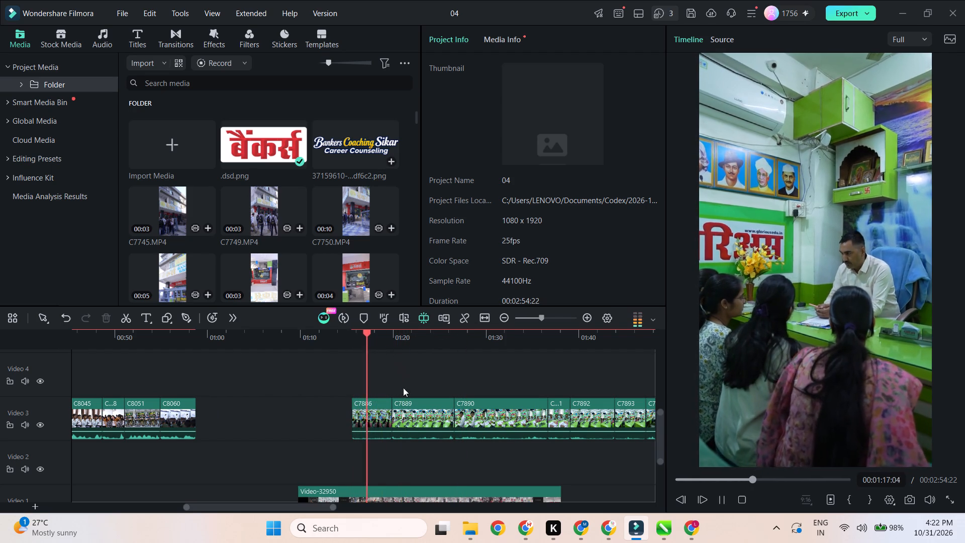
pyautogui.press('space')
pyautogui.moveTo(389, 421); pyautogui.dragTo(370, 443)
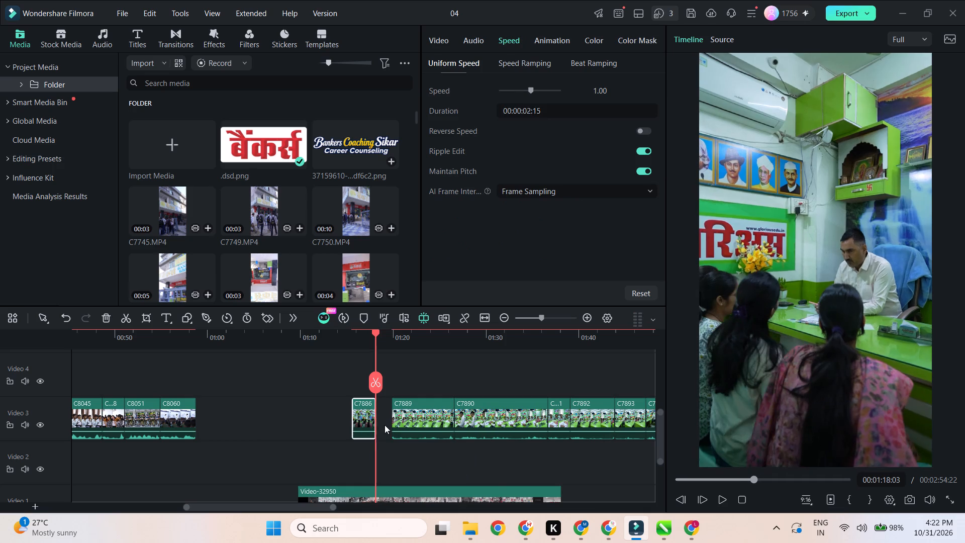
pyautogui.click(385, 419)
pyautogui.click(385, 402)
# Play C7889, trim its start to about 01:21, and close the gap so it directly follows C7886.
pyautogui.press('space')
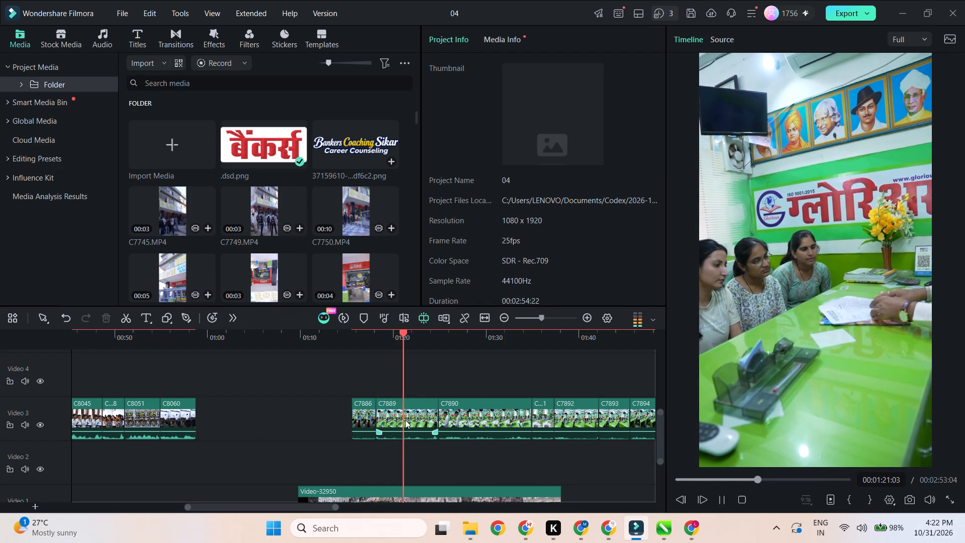
pyautogui.press('space')
pyautogui.click(394, 417)
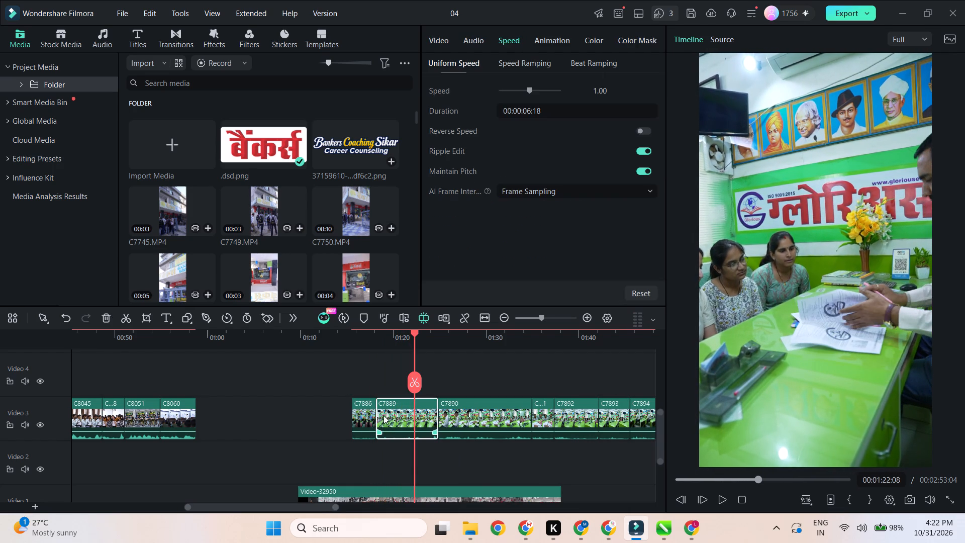
pyautogui.moveTo(378, 415); pyautogui.dragTo(407, 428)
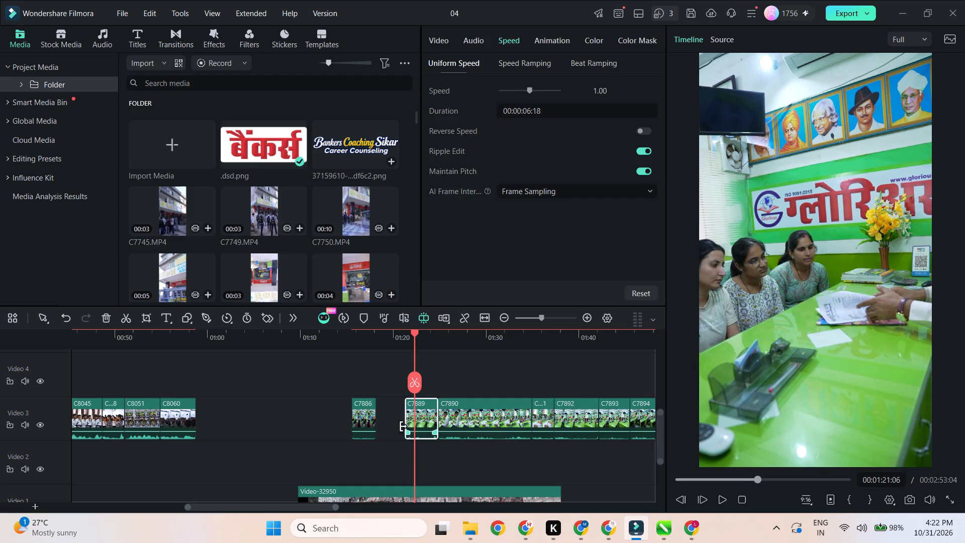
pyautogui.click(397, 417)
pyautogui.click(397, 404)
# Replay C7889, trim its end to about 01:19, and close the gap before C7890 on Video 3.
pyautogui.press('space')
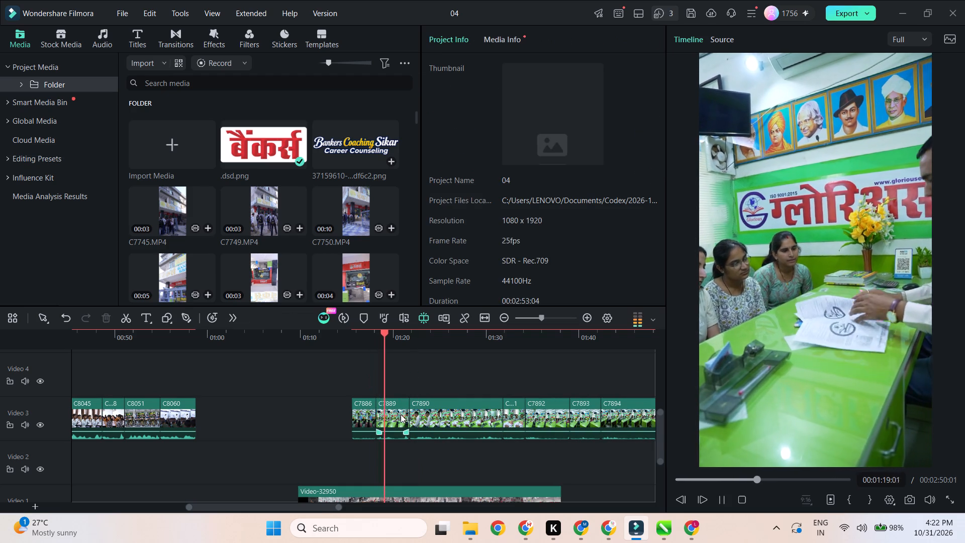
pyautogui.press('space')
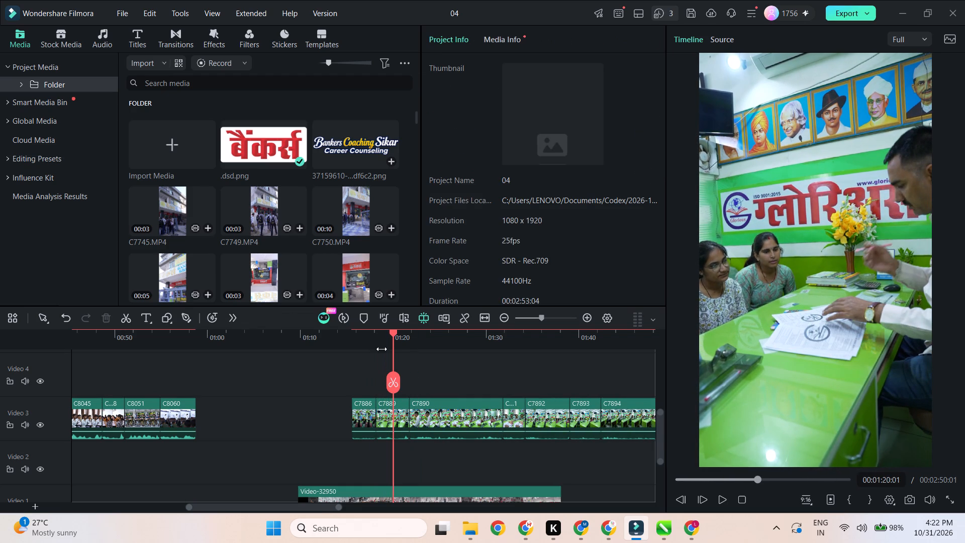
pyautogui.click(385, 333)
pyautogui.press('space')
pyautogui.press('space')
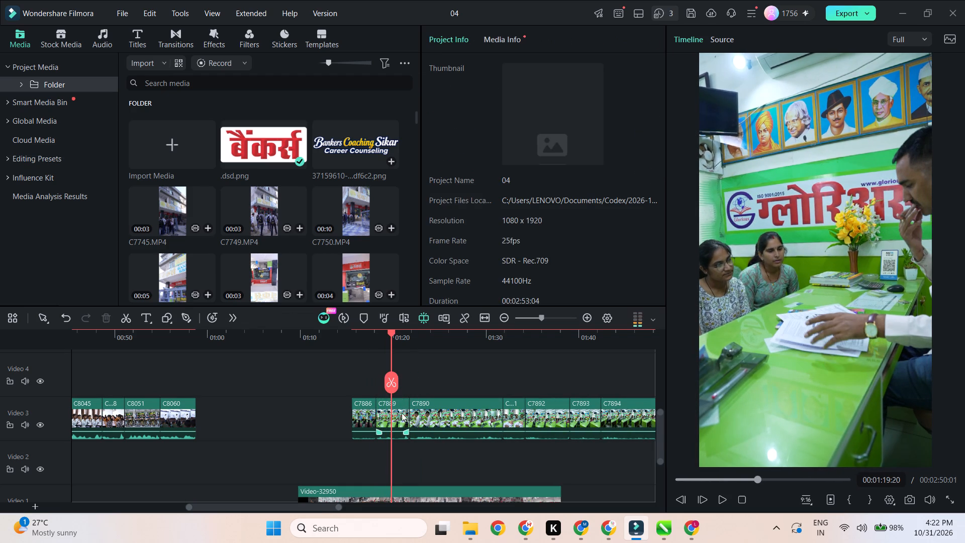
pyautogui.moveTo(406, 417); pyautogui.dragTo(389, 446)
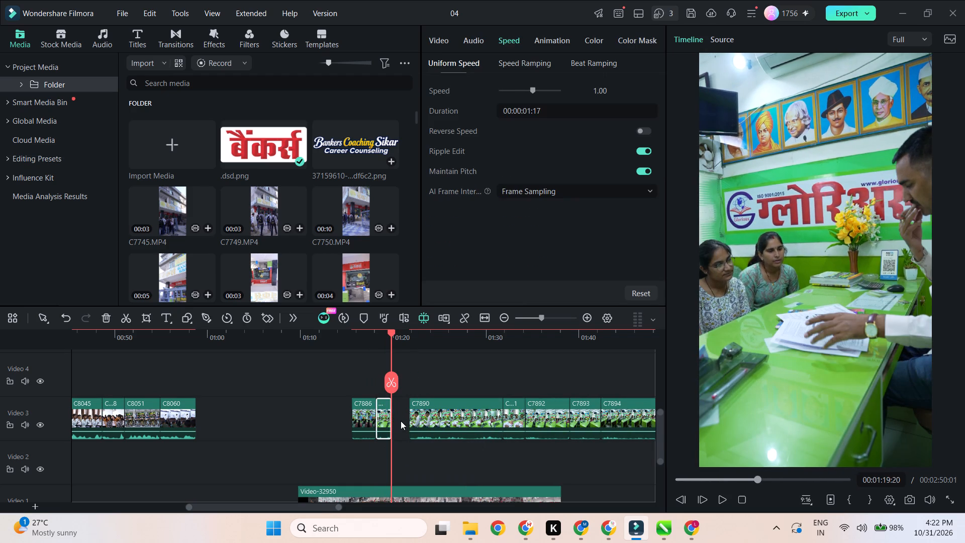
pyautogui.scroll(8, 403, 435)
pyautogui.scroll(-3, 419, 430)
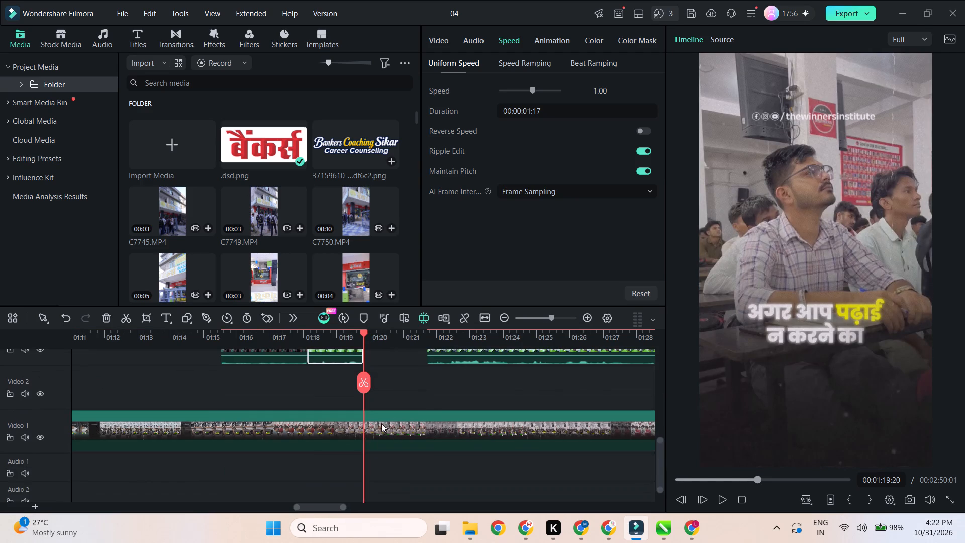
pyautogui.scroll(1, 381, 423)
pyautogui.moveTo(361, 399); pyautogui.dragTo(349, 405)
pyautogui.click(396, 377)
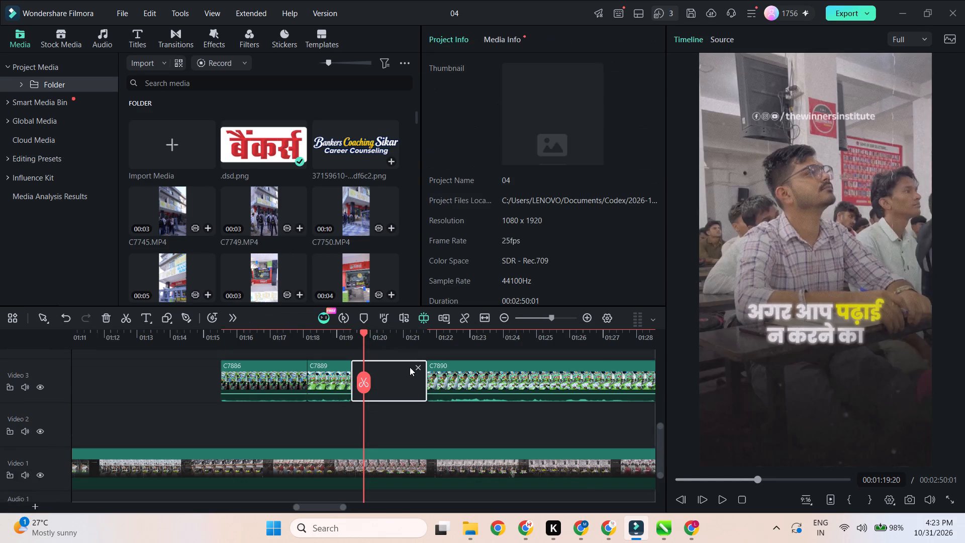
pyautogui.click(416, 363)
# Preview C7890, split it at 01:21:00, delete the second part and close the gap before C7891.
pyautogui.press('space')
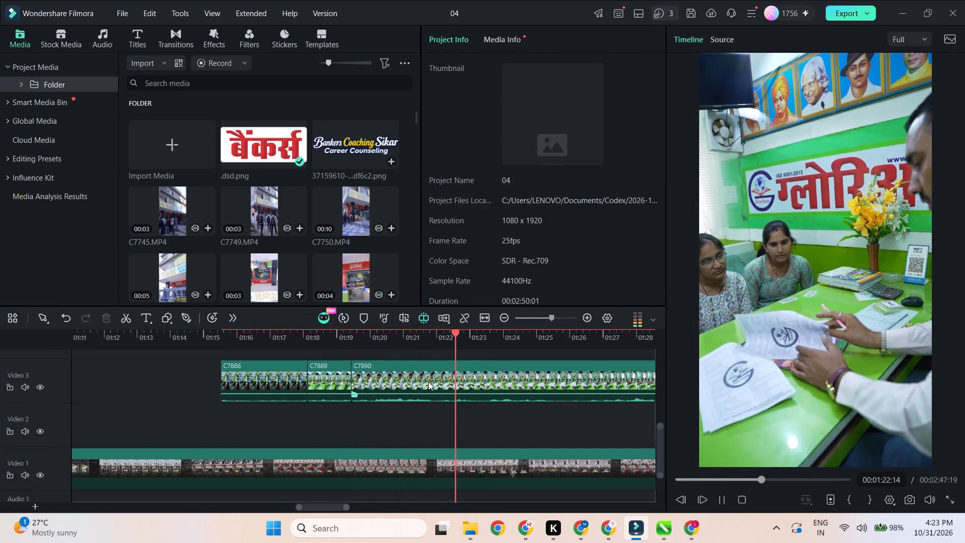
pyautogui.click(383, 333)
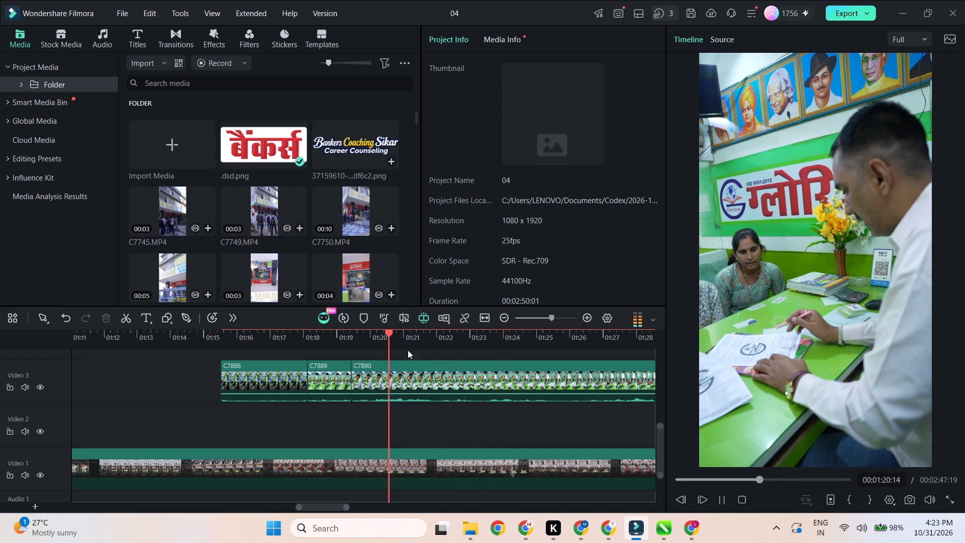
pyautogui.press('space')
pyautogui.click(466, 392)
pyautogui.hotkey('ctrl', 'b')
pyautogui.click(470, 388)
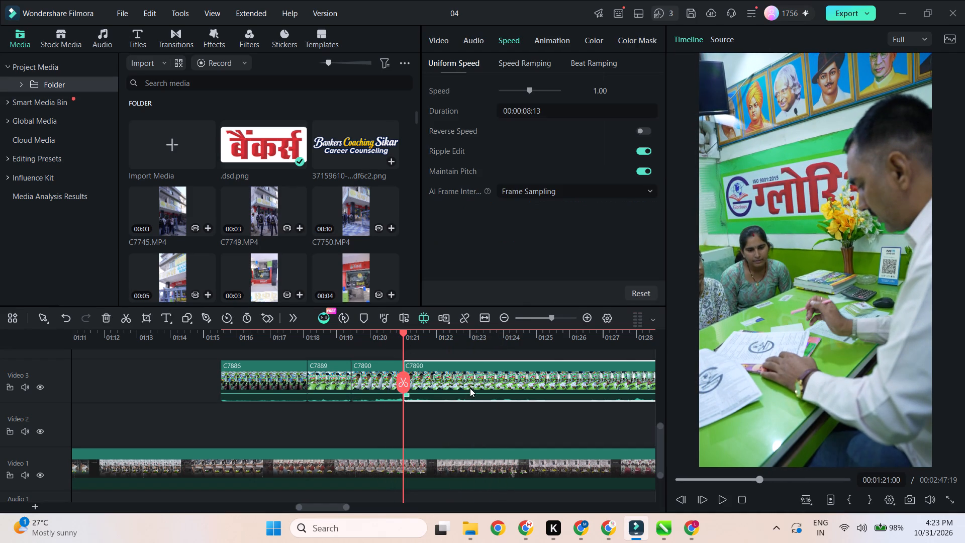
pyautogui.click(535, 331)
pyautogui.press('space')
pyautogui.keyDown('ctrl'); pyautogui.scroll(-2, 544, 351); pyautogui.keyUp('ctrl')
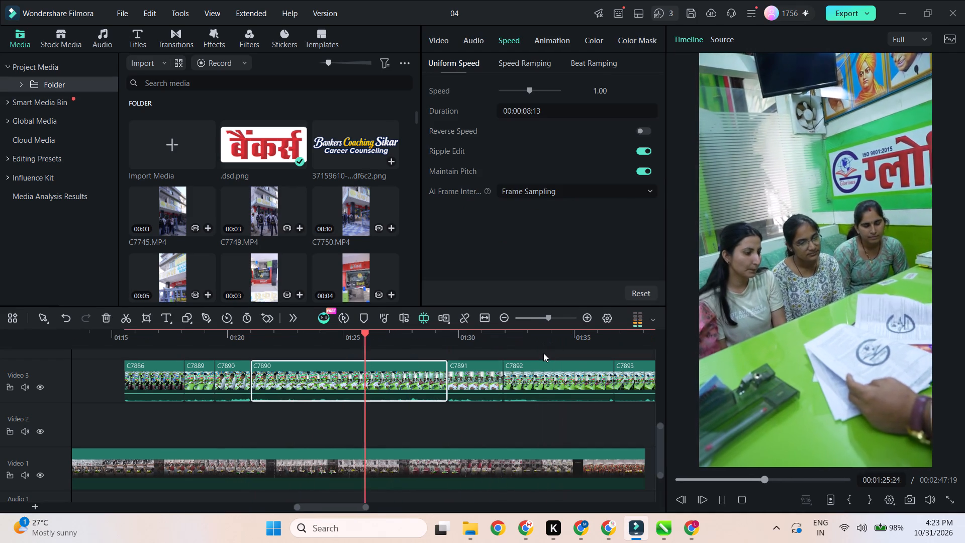
pyautogui.press('Delete')
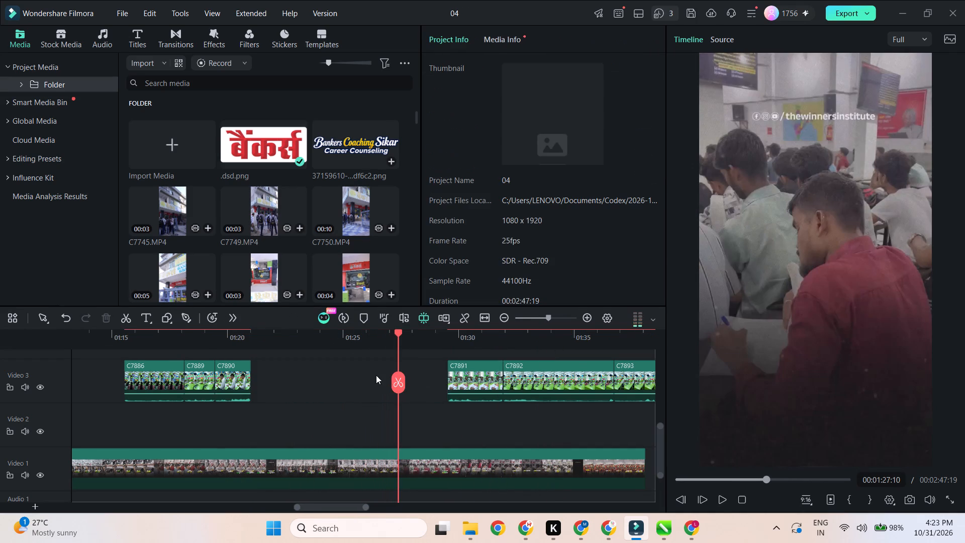
pyautogui.click(376, 375)
pyautogui.press('Delete')
# Play through clips C7891 to C7894, then delete all four from Video 3.
pyautogui.press('space')
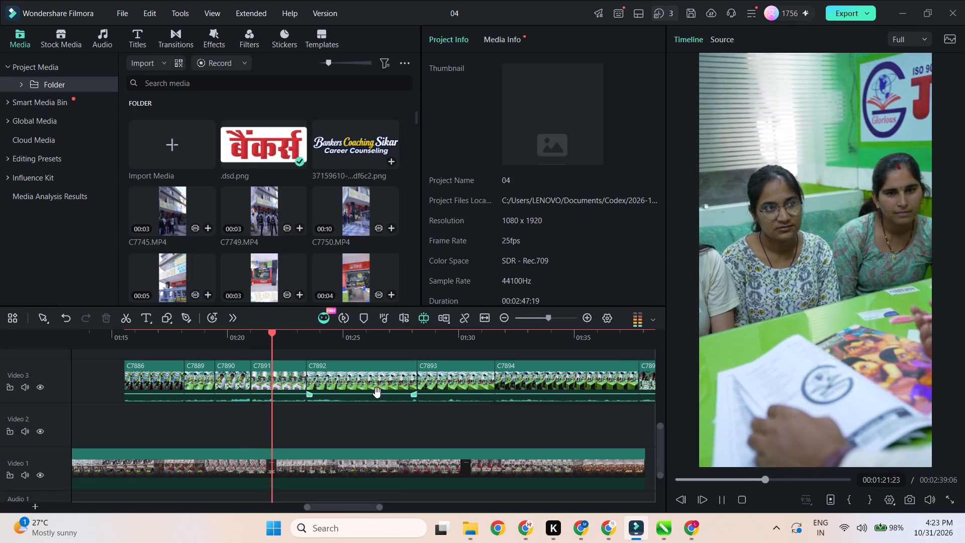
pyautogui.keyDown('ctrl'); pyautogui.scroll(-2, 456, 394); pyautogui.keyUp('ctrl')
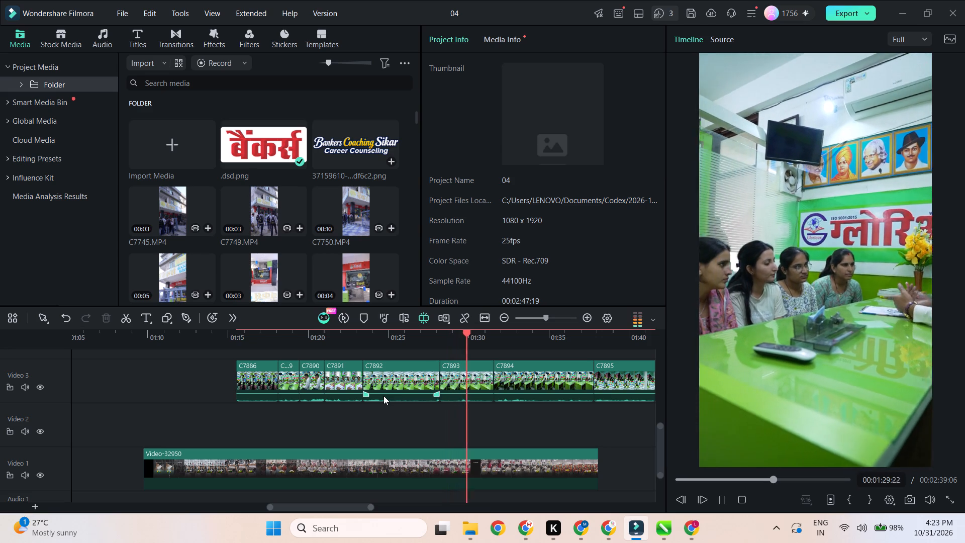
pyautogui.press('space')
pyautogui.moveTo(345, 410); pyautogui.dragTo(513, 385)
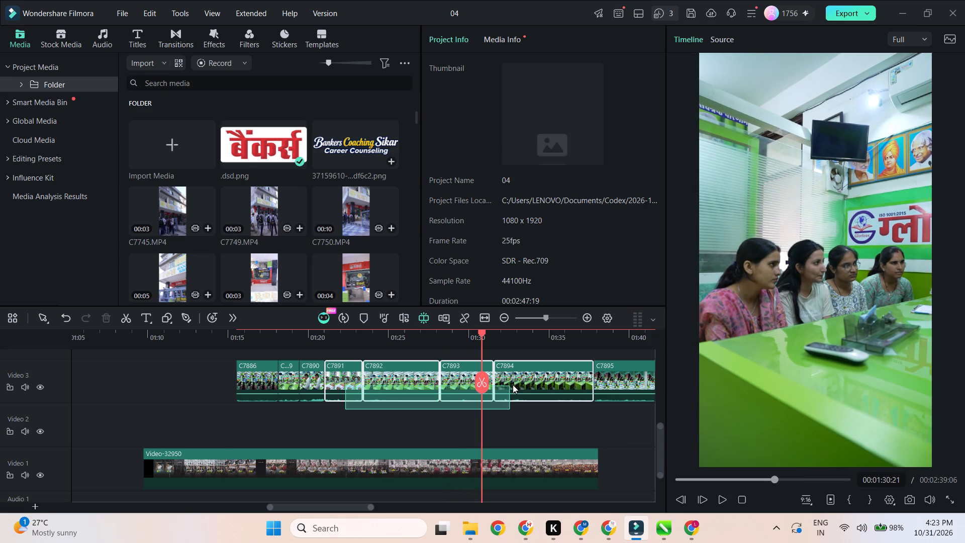
pyautogui.moveTo(513, 385); pyautogui.dragTo(514, 385)
pyautogui.press('Delete')
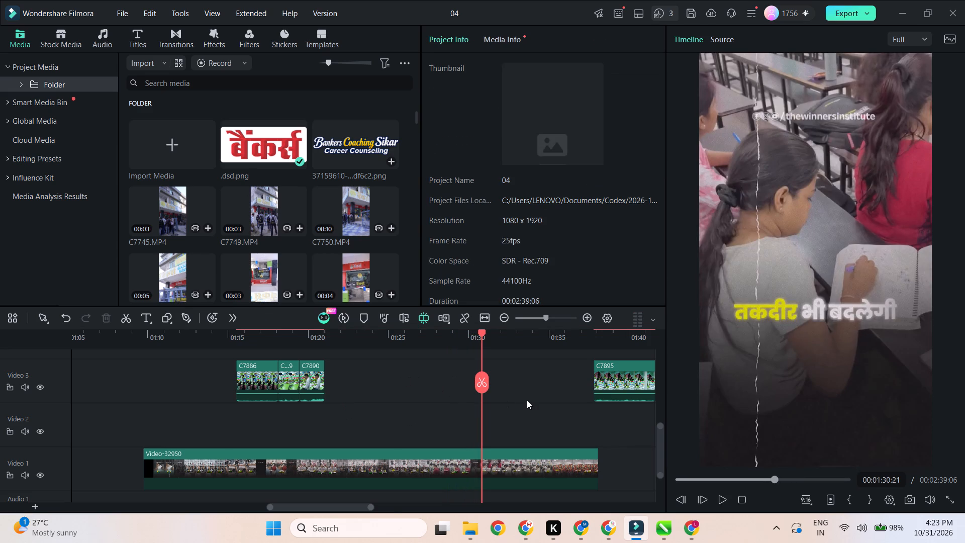
# Scrub through clips C8063 to C8082 near the end of Video 3 and play the office shot C8075.
pyautogui.keyDown('ctrl'); pyautogui.scroll(-9, 527, 400); pyautogui.keyUp('ctrl')
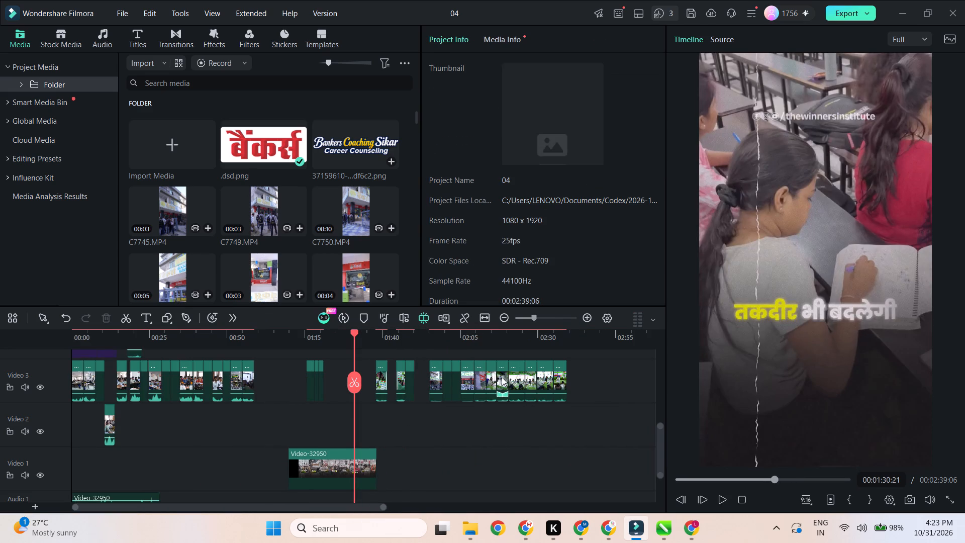
pyautogui.click(547, 337)
pyautogui.moveTo(547, 335); pyautogui.dragTo(561, 345)
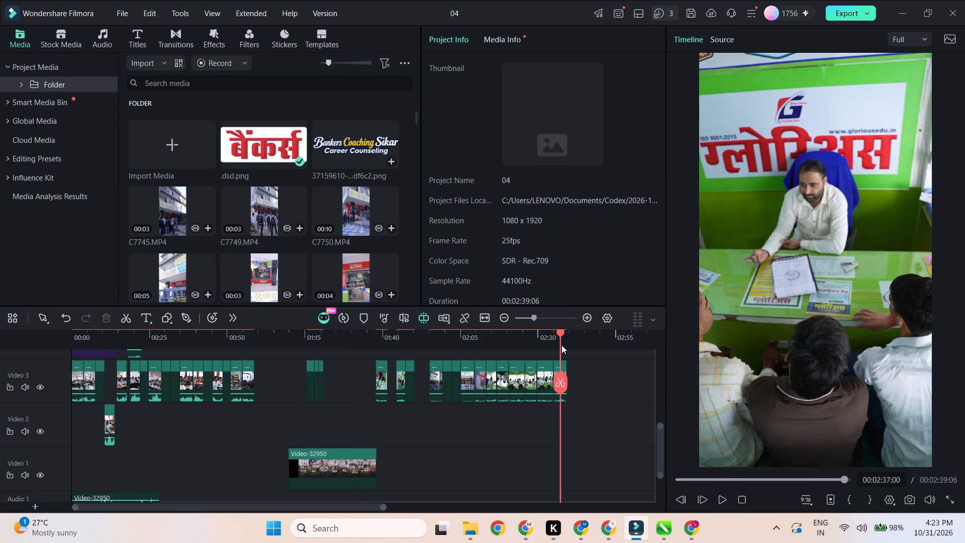
pyautogui.moveTo(561, 345); pyautogui.dragTo(470, 367)
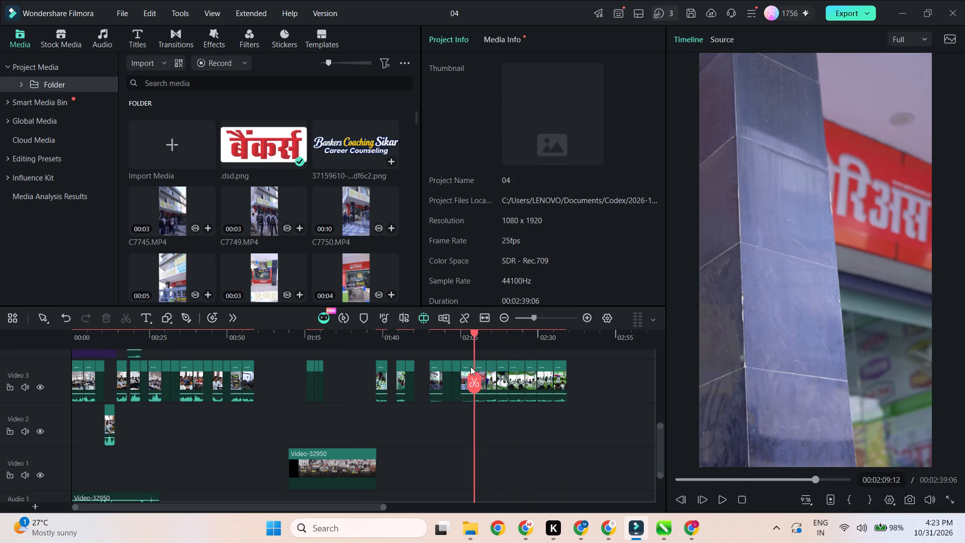
pyautogui.moveTo(470, 367); pyautogui.dragTo(483, 375)
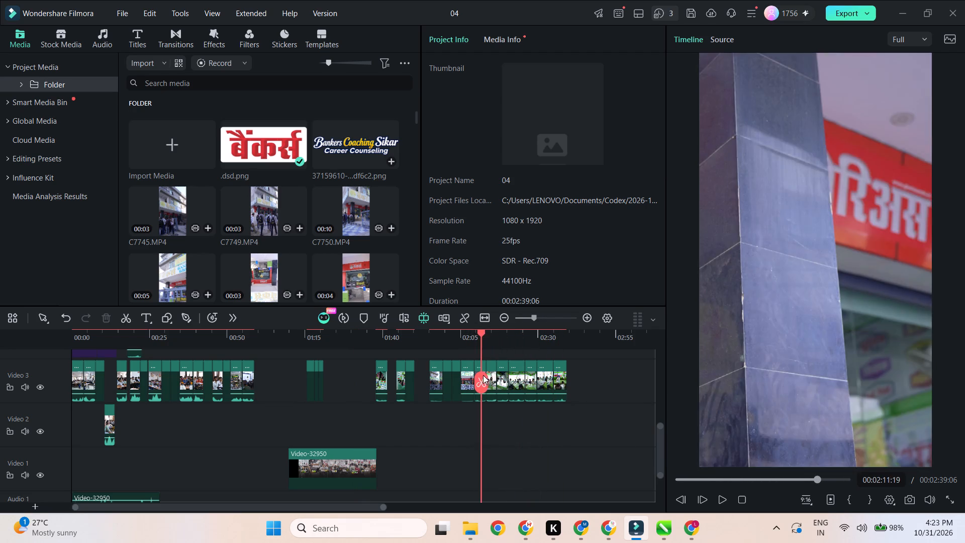
pyautogui.moveTo(483, 375); pyautogui.dragTo(500, 379)
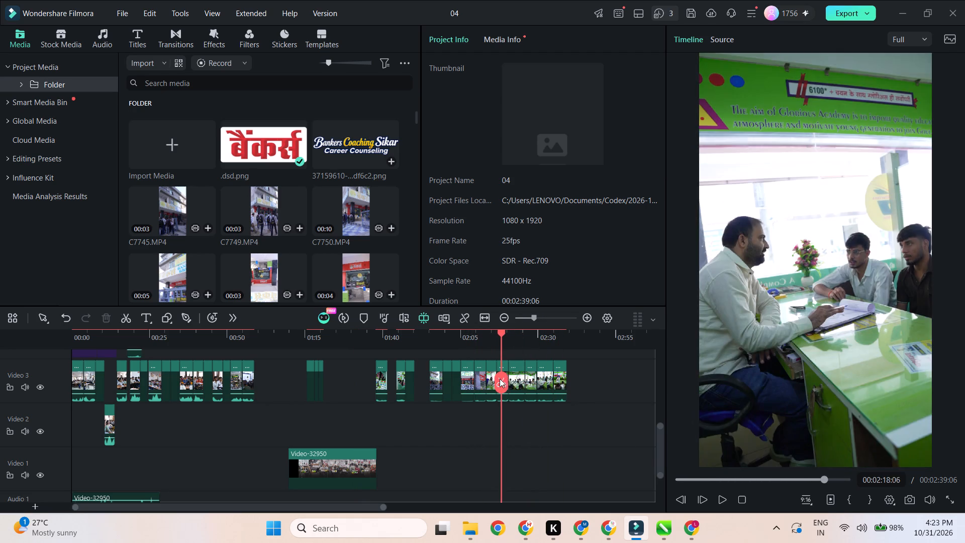
pyautogui.moveTo(500, 379); pyautogui.dragTo(506, 380)
pyautogui.keyDown('ctrl'); pyautogui.scroll(5, 531, 431); pyautogui.keyUp('ctrl')
pyautogui.press('space')
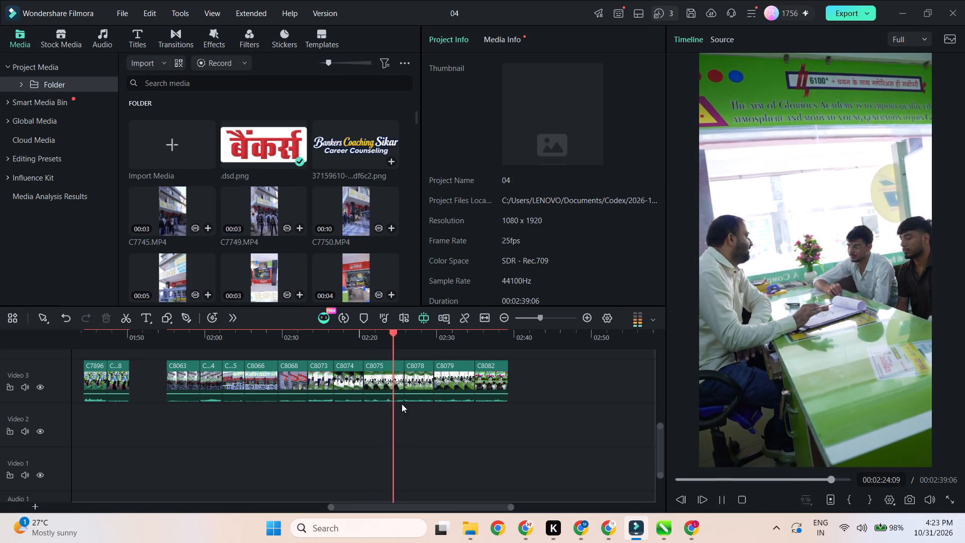
pyautogui.press('space')
# Move clip C8075 earlier on Video 3 so it directly follows C7898.
pyautogui.keyDown('ctrl'); pyautogui.scroll(-2, 502, 414); pyautogui.keyUp('ctrl')
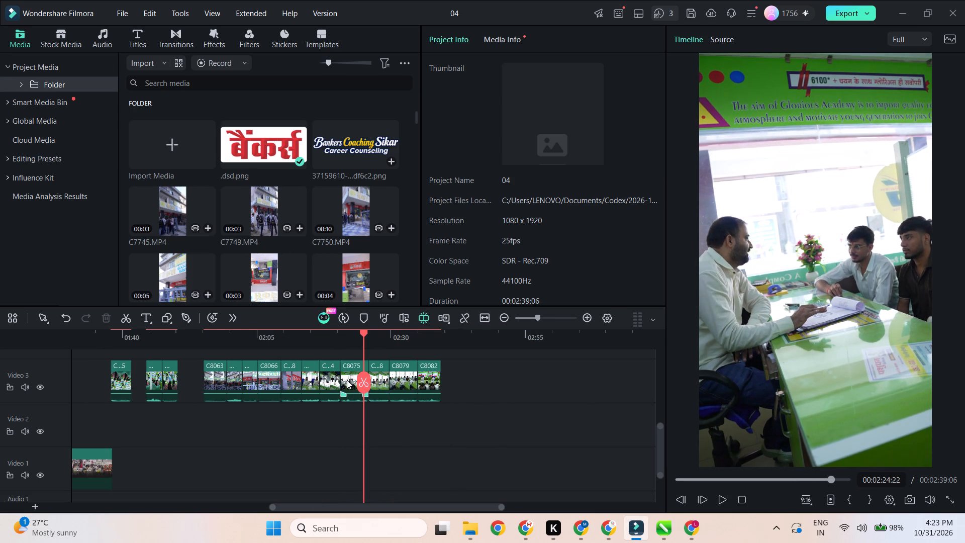
pyautogui.moveTo(347, 380); pyautogui.dragTo(187, 346)
pyautogui.moveTo(353, 467); pyautogui.dragTo(226, 442)
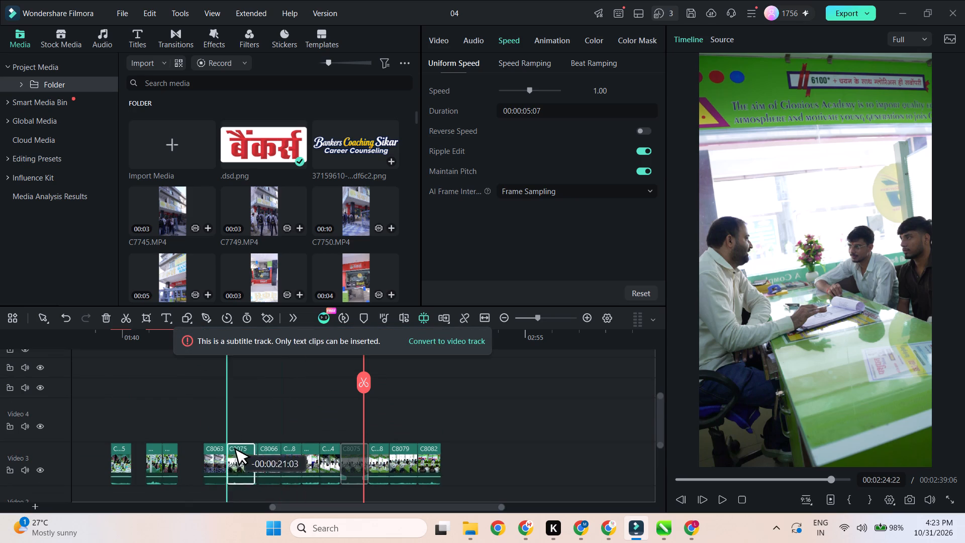
pyautogui.moveTo(226, 442); pyautogui.dragTo(194, 445)
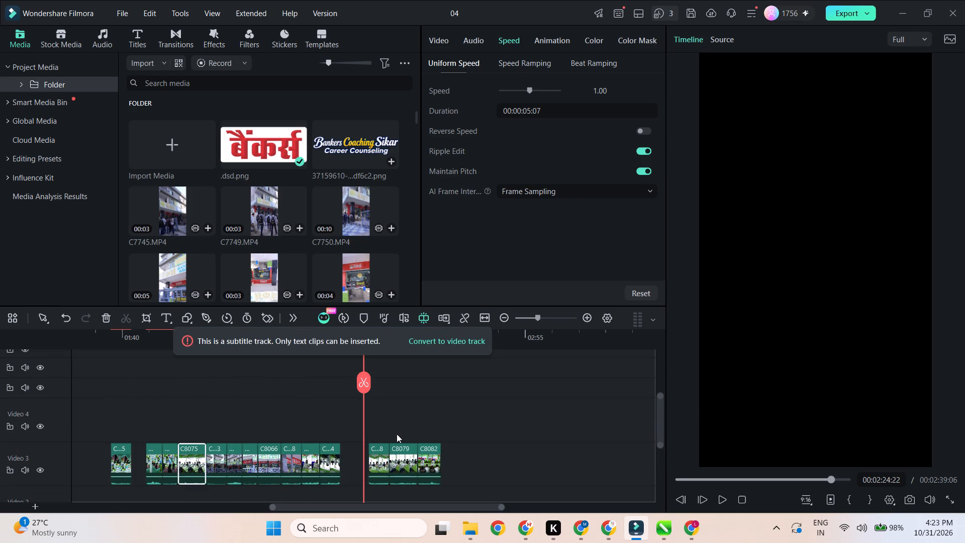
# Preview the office clips C8078 to C8082 on Video 3, then trim the end of C8078 to a duration of 00:00:02:04.
pyautogui.press('space')
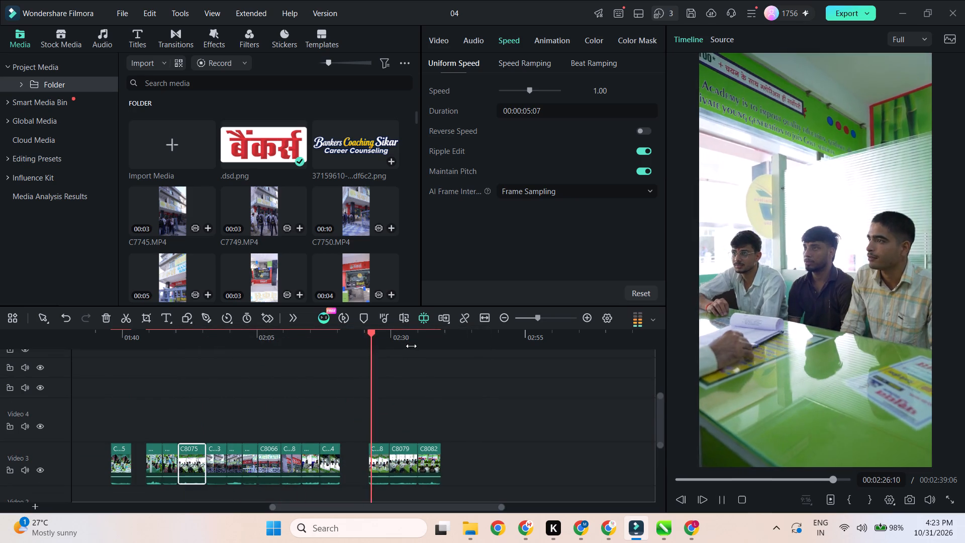
pyautogui.click(403, 338)
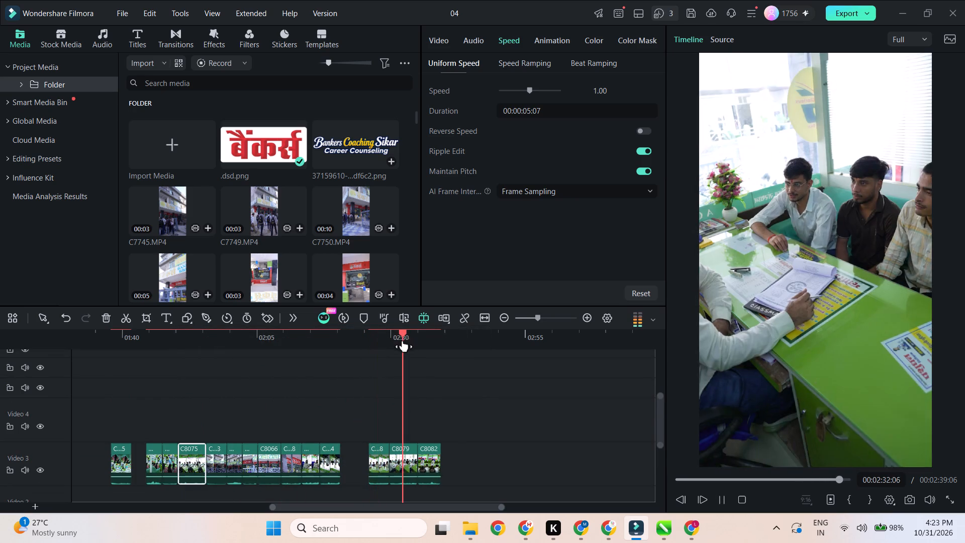
pyautogui.click(424, 342)
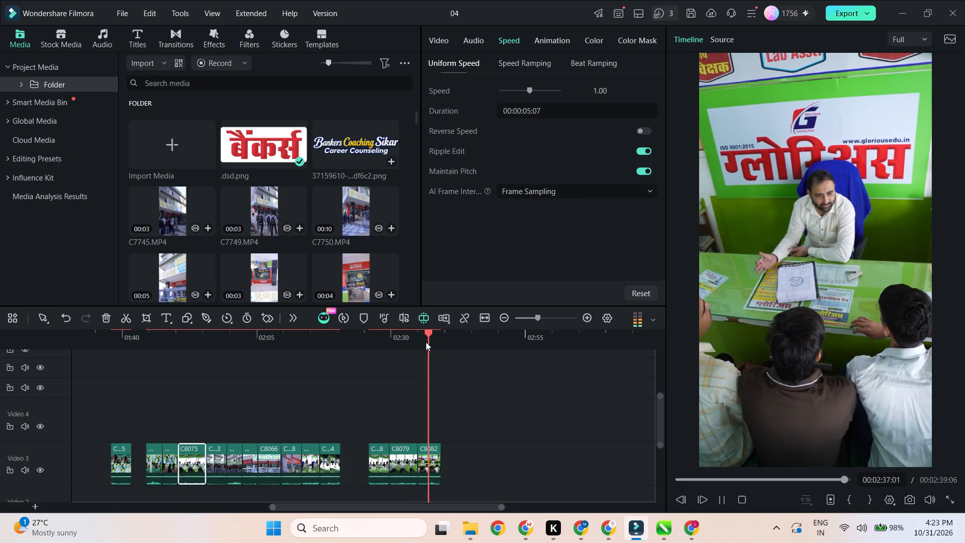
pyautogui.click(374, 338)
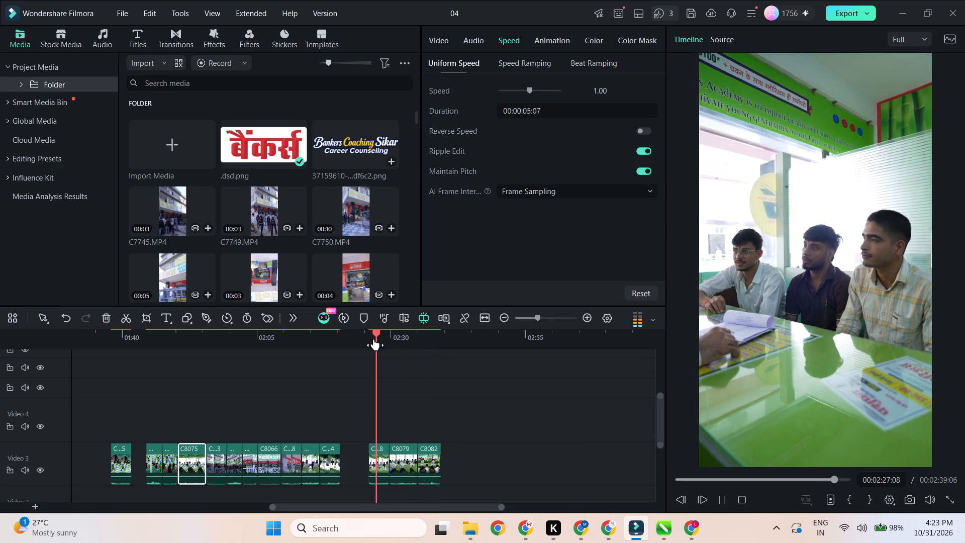
pyautogui.click(367, 337)
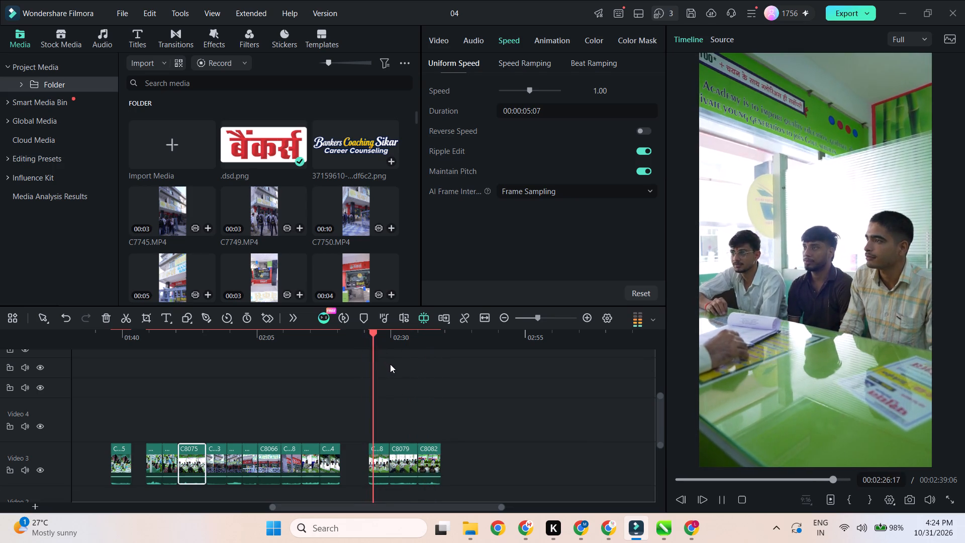
pyautogui.press('space')
pyautogui.moveTo(388, 457); pyautogui.dragTo(387, 459)
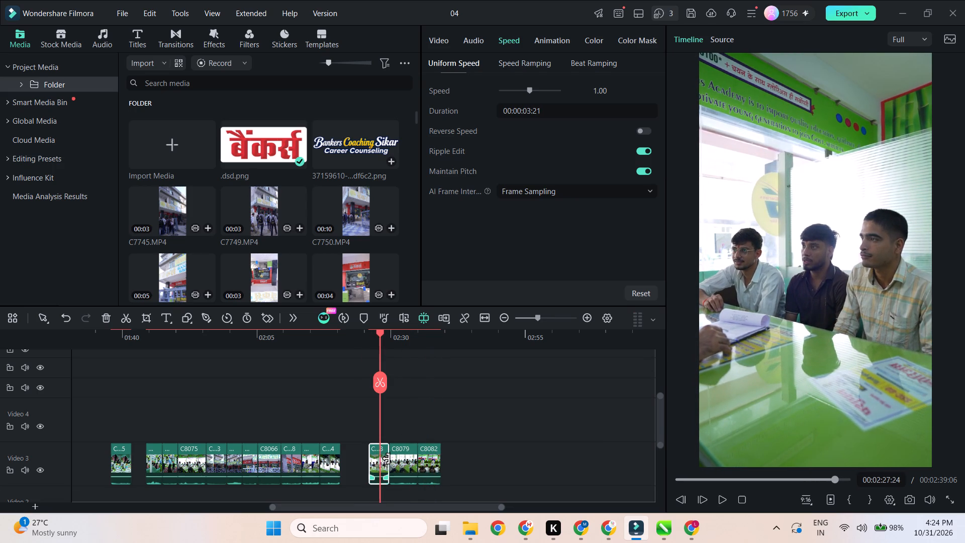
pyautogui.moveTo(387, 459); pyautogui.dragTo(380, 468)
# Play through clips C8063 to C8073, then trim both ends of the storefront clip C8068 to a duration of 00:00:01:18.
pyautogui.click(262, 337)
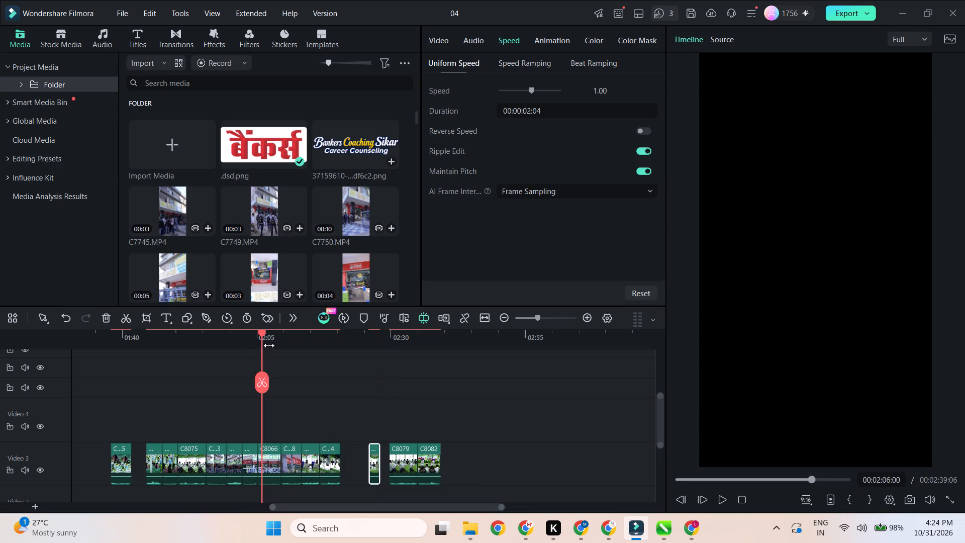
pyautogui.press('space')
pyautogui.keyDown('ctrl'); pyautogui.scroll(4, 318, 440); pyautogui.keyUp('ctrl')
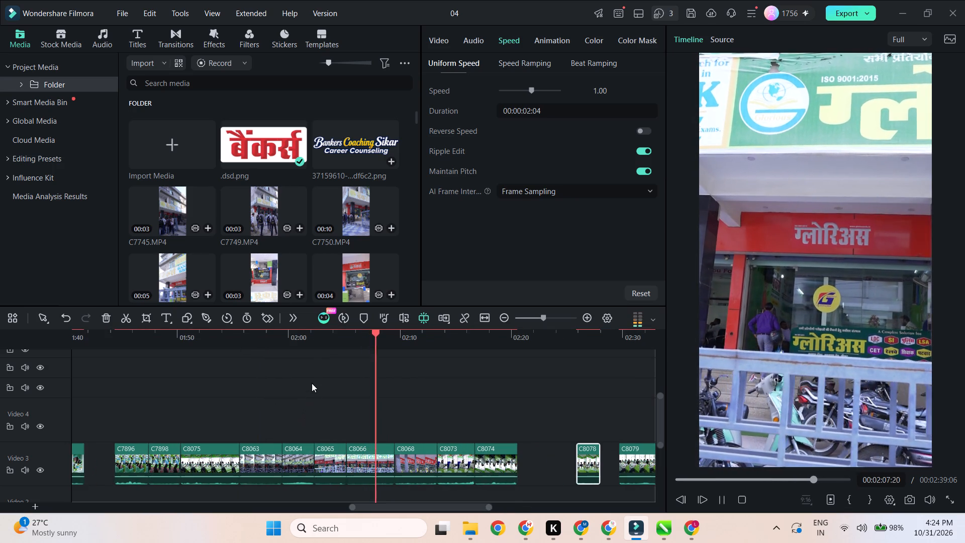
pyautogui.click(317, 342)
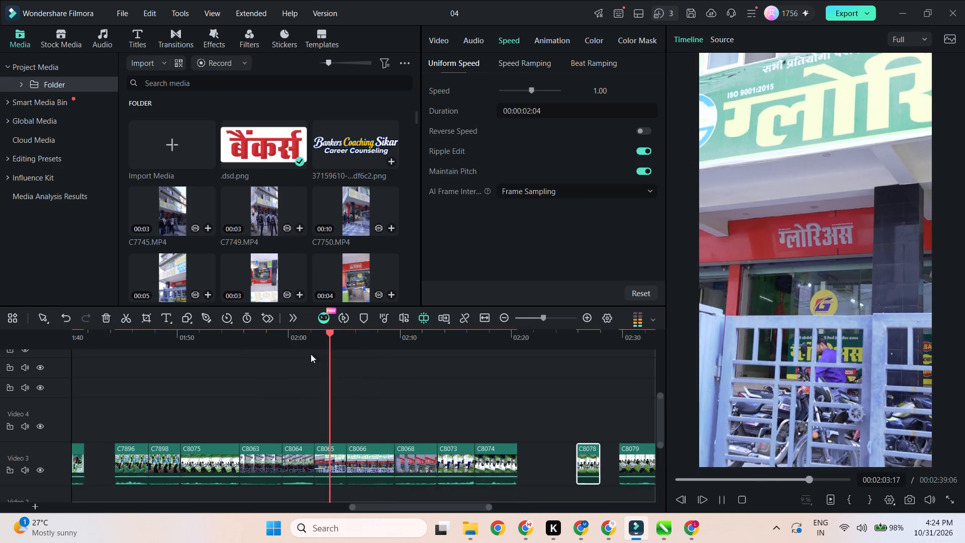
pyautogui.click(287, 335)
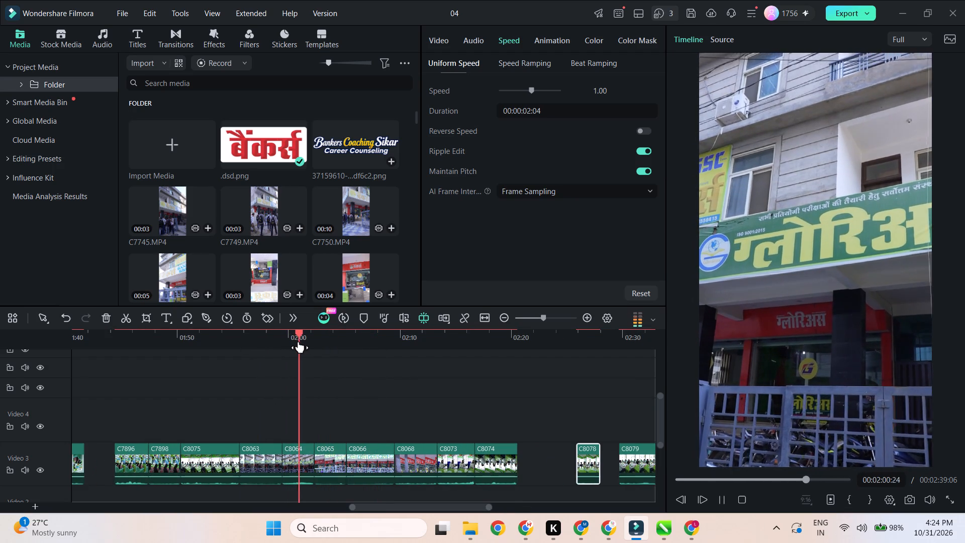
pyautogui.click(350, 340)
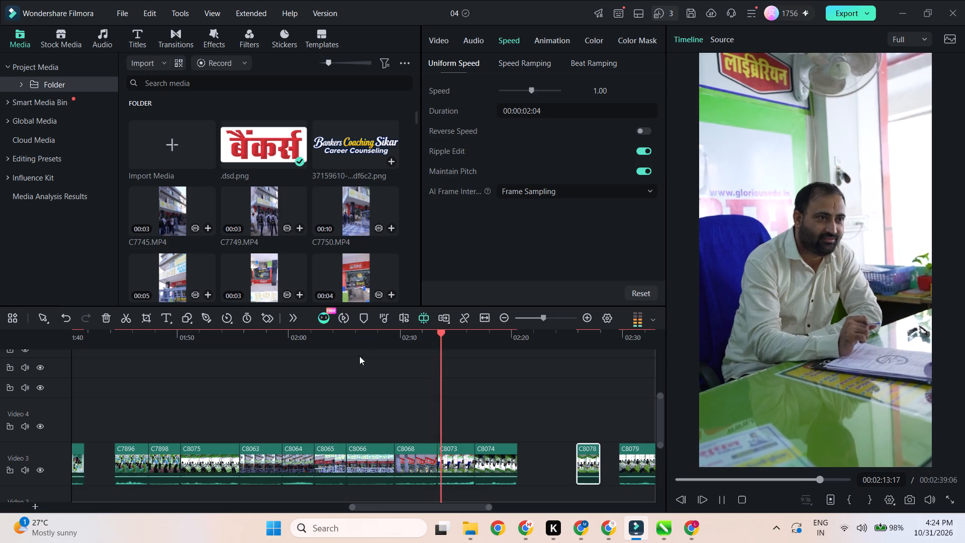
pyautogui.click(398, 339)
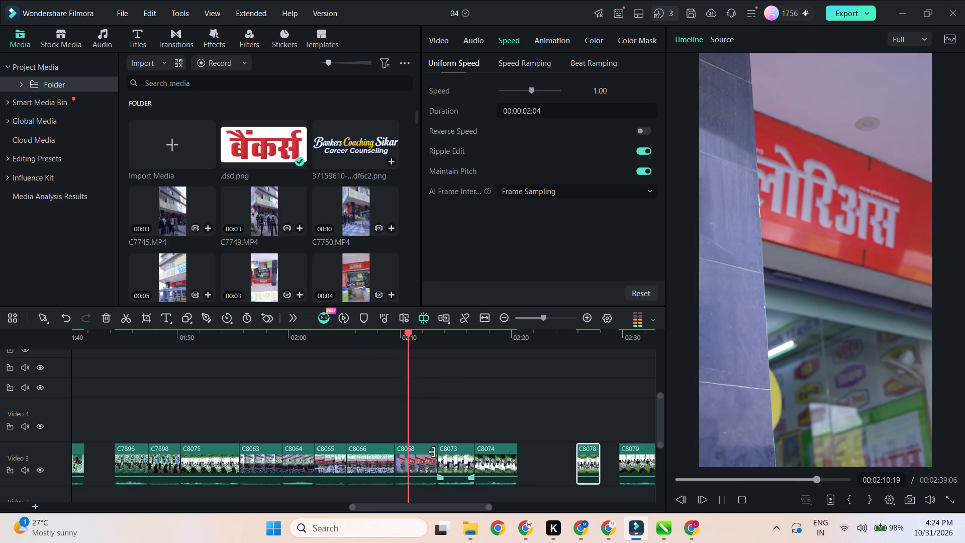
pyautogui.press('space')
pyautogui.moveTo(398, 461); pyautogui.dragTo(416, 472)
pyautogui.press('space')
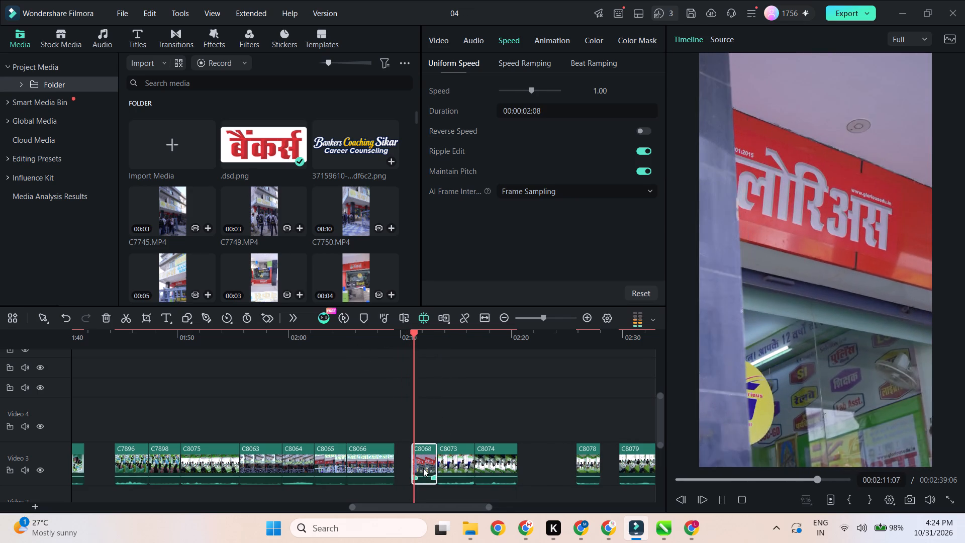
pyautogui.press('space')
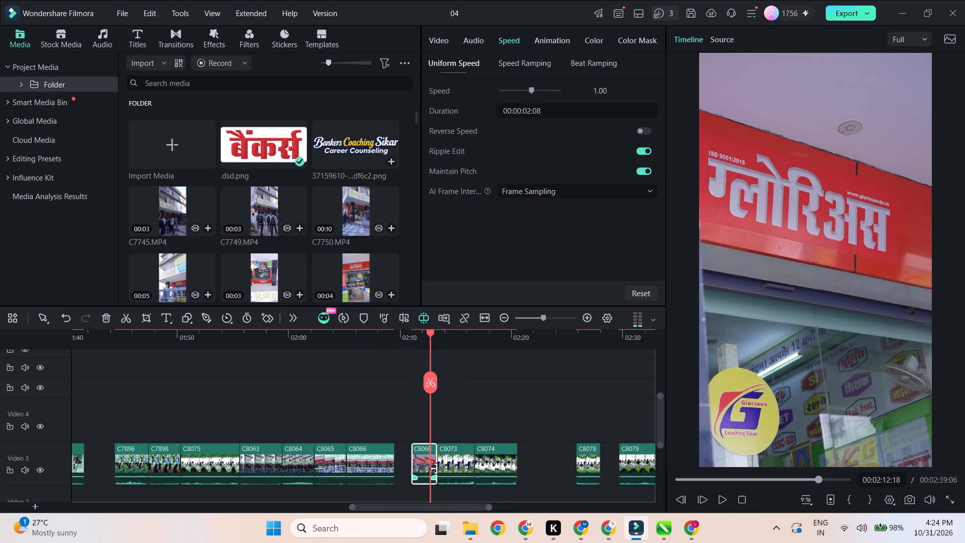
pyautogui.moveTo(437, 463); pyautogui.dragTo(431, 475)
pyautogui.moveTo(433, 461); pyautogui.dragTo(429, 477)
# Replay the storefront clips C8063 to C8066 and the office clip C8075 on Video 3 to judge which to keep.
pyautogui.click(355, 340)
pyautogui.click(321, 339)
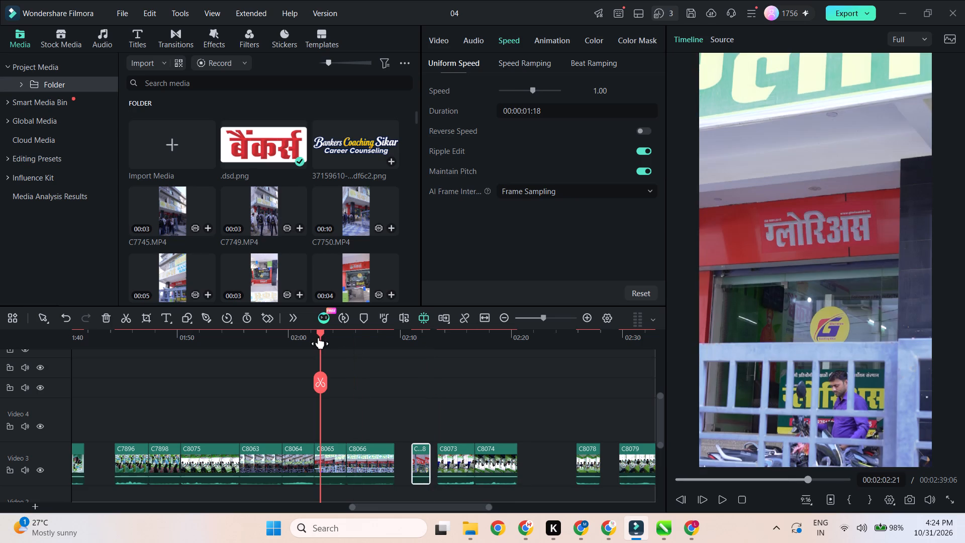
pyautogui.press('space')
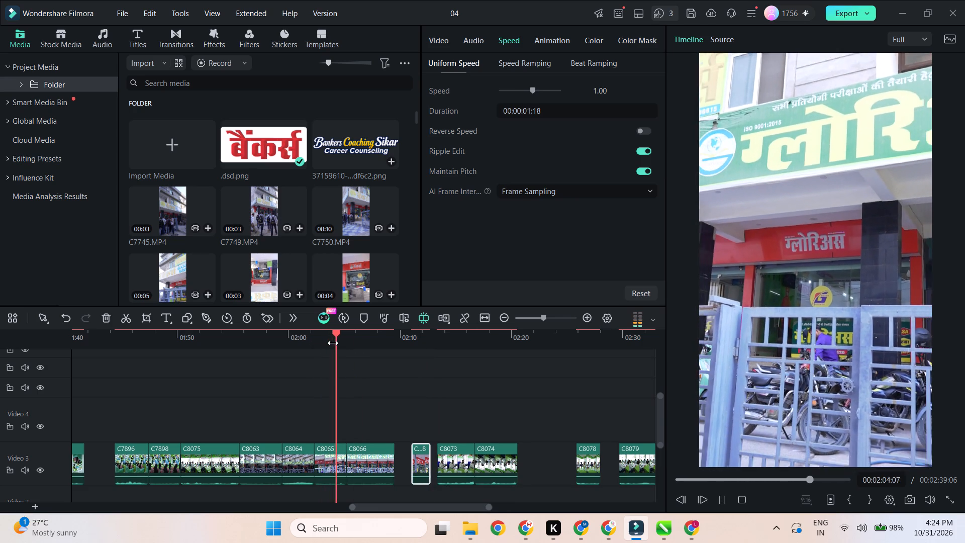
pyautogui.press('space')
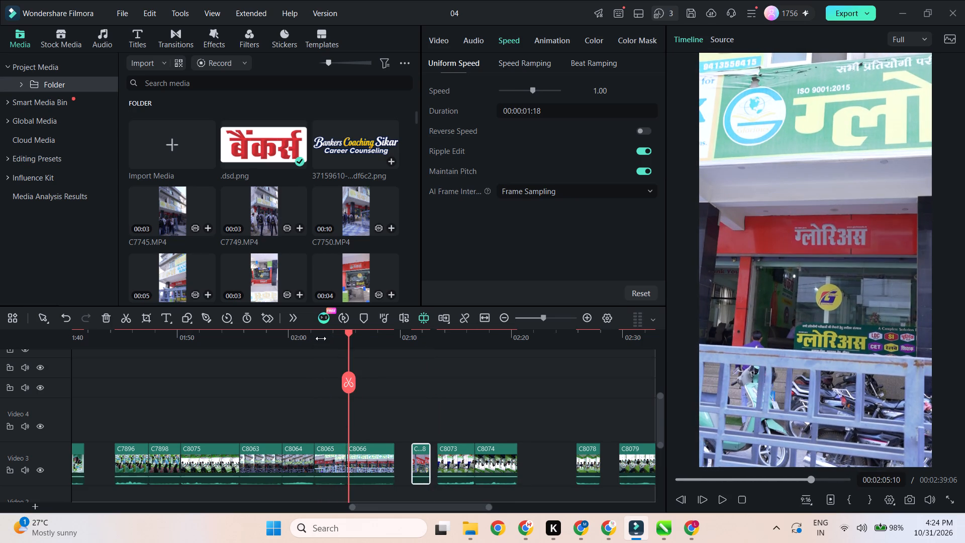
pyautogui.click(321, 338)
pyautogui.moveTo(320, 333); pyautogui.dragTo(317, 344)
pyautogui.press('space')
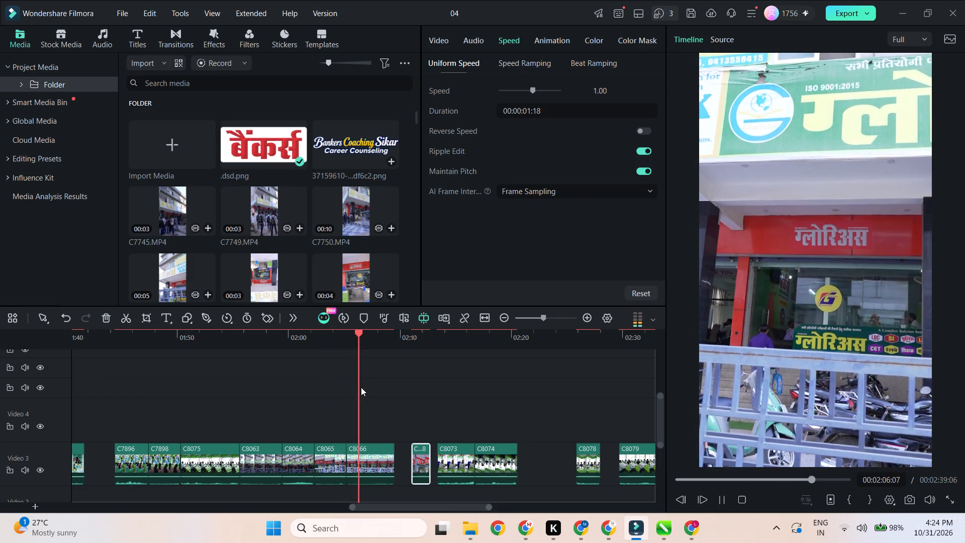
pyautogui.click(319, 334)
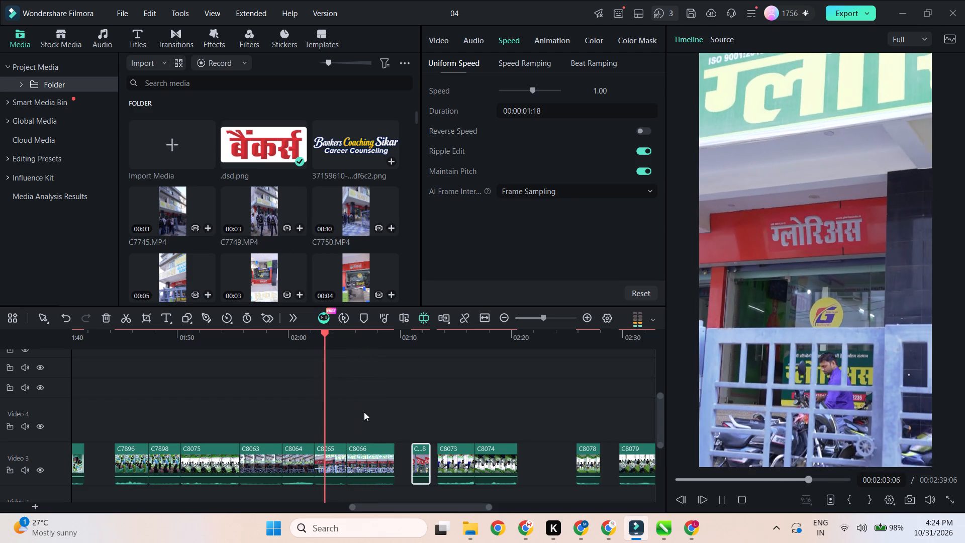
pyautogui.press('space')
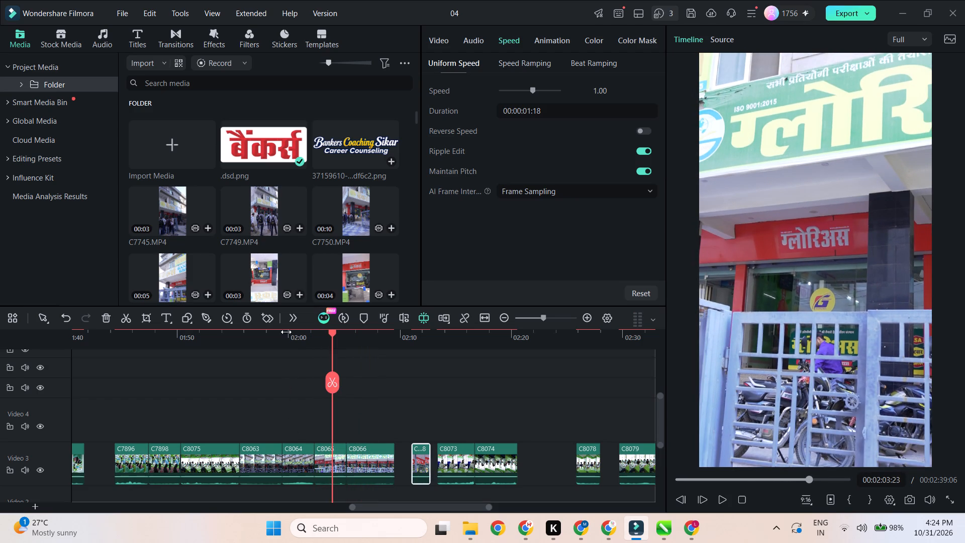
pyautogui.click(286, 332)
pyautogui.press('space')
pyautogui.click(253, 342)
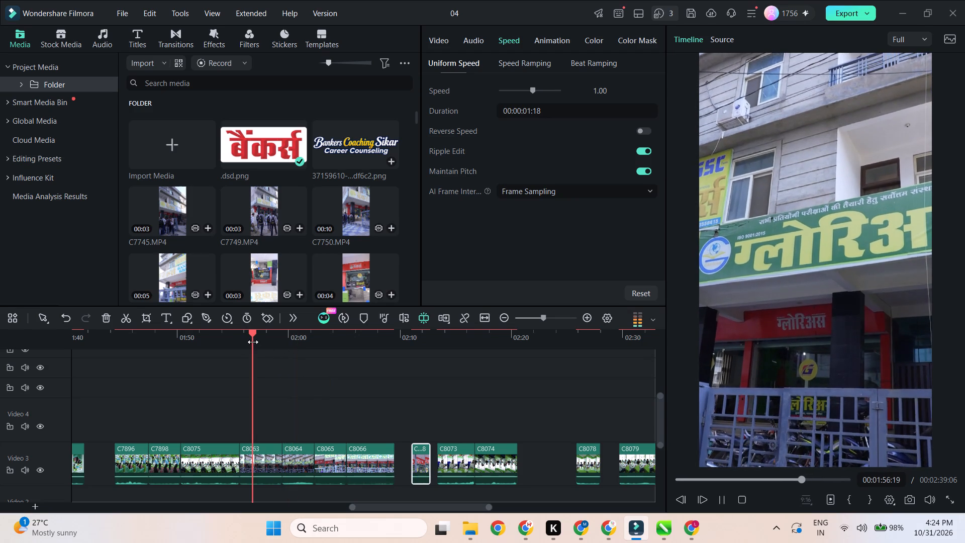
pyautogui.press('space')
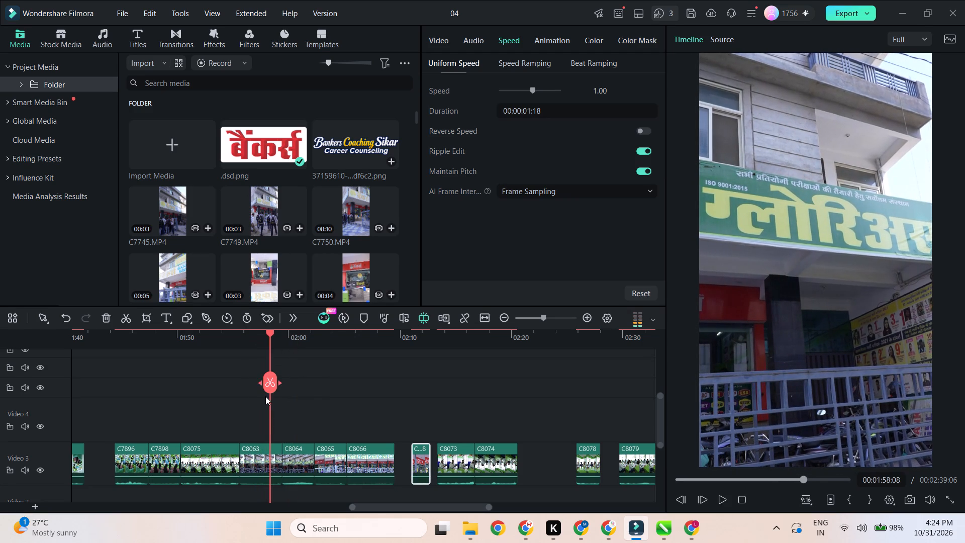
pyautogui.click(201, 339)
pyautogui.press('space')
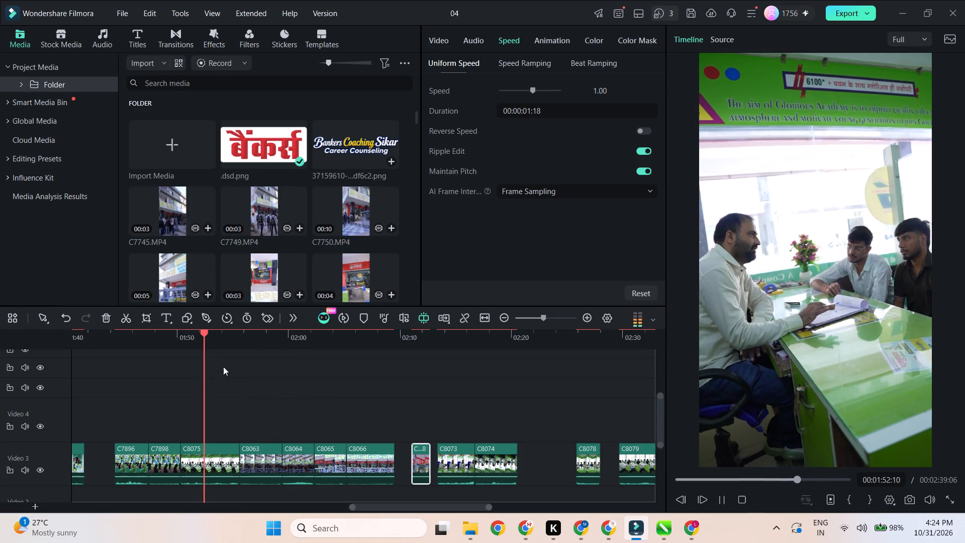
pyautogui.press('space')
pyautogui.press('space')
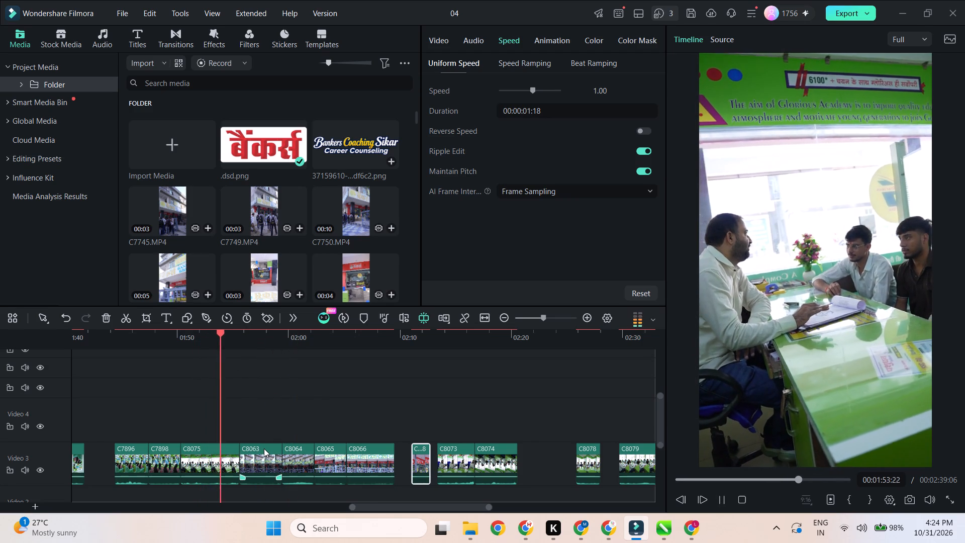
pyautogui.press('space')
# Delete clips C8063, C8064, C8065 and C8066 from Video 3 and close the gap before C8068.
pyautogui.moveTo(250, 428); pyautogui.dragTo(376, 475)
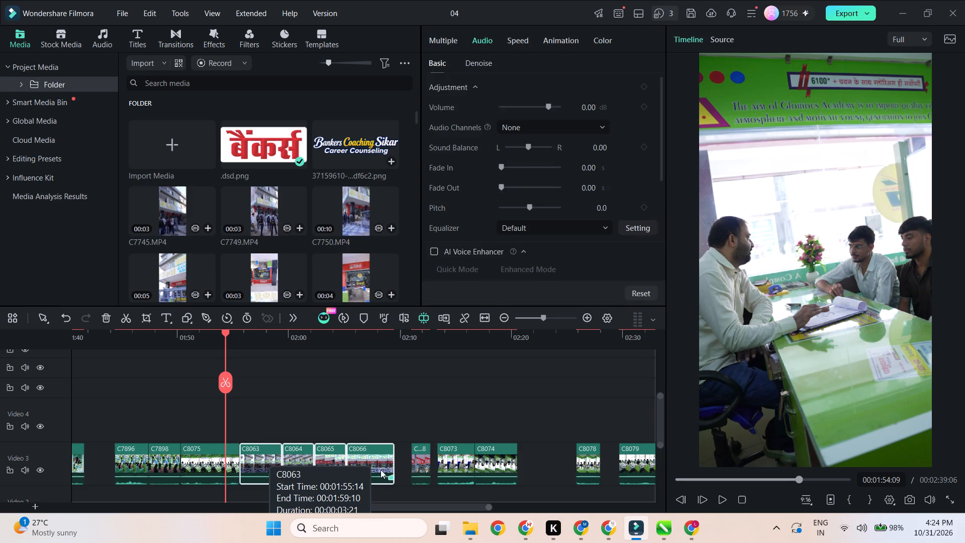
pyautogui.press('Delete')
pyautogui.click(399, 457)
pyautogui.press('Delete')
# Delete clips C8073 and C8074 and close the gap so C8078 directly follows C8068.
pyautogui.moveTo(284, 418); pyautogui.dragTo(346, 451)
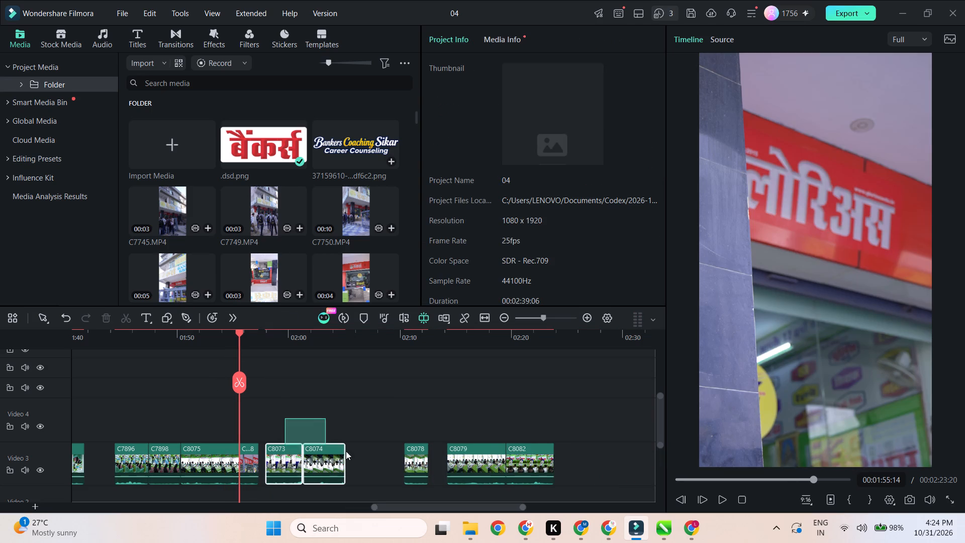
pyautogui.moveTo(346, 451); pyautogui.dragTo(339, 478)
pyautogui.press('Delete')
pyautogui.click(348, 466)
pyautogui.press('Delete')
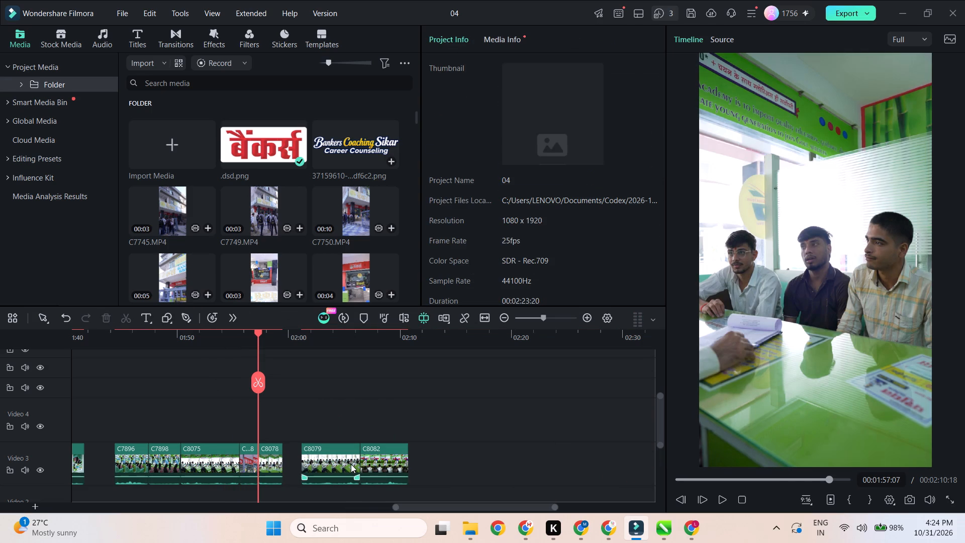
# Play C8078 briefly, then delete clips C8079 and C8082 from the end of Video 3.
pyautogui.press('space')
pyautogui.press('space')
pyautogui.moveTo(313, 418); pyautogui.dragTo(411, 471)
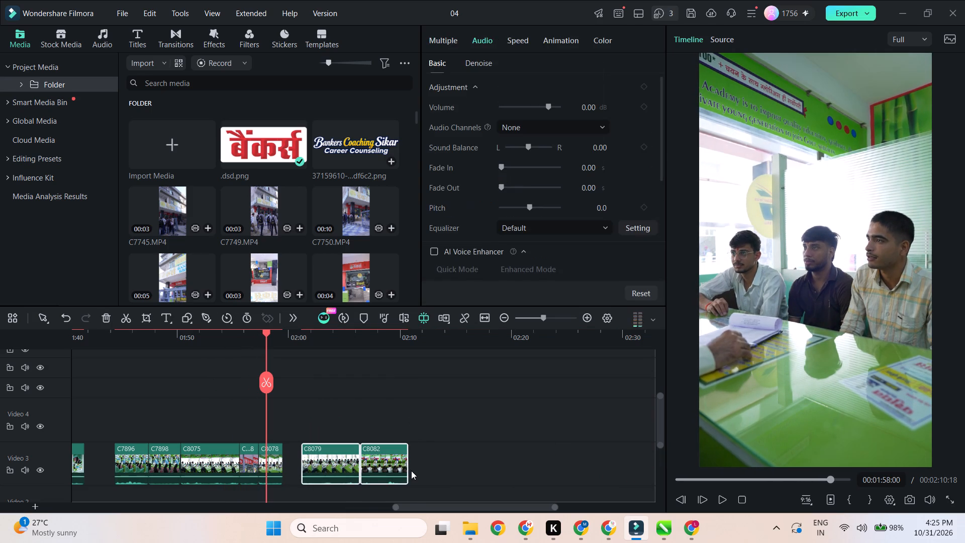
pyautogui.press('Delete')
# Preview the upside-down clip C7895 and flip it both vertically and horizontally so the office shot reads correctly.
pyautogui.keyDown('ctrl'); pyautogui.scroll(-3, 424, 428); pyautogui.keyUp('ctrl')
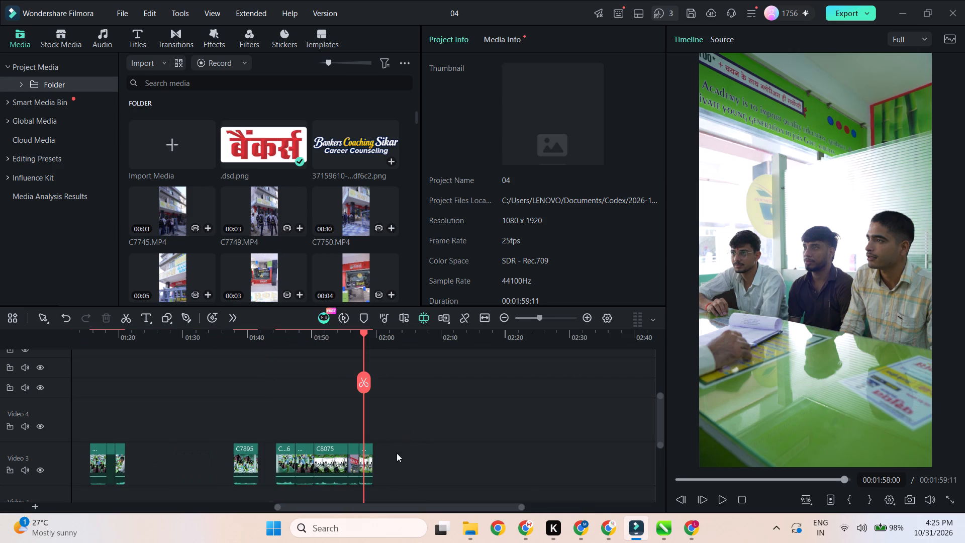
pyautogui.click(240, 338)
pyautogui.press('space')
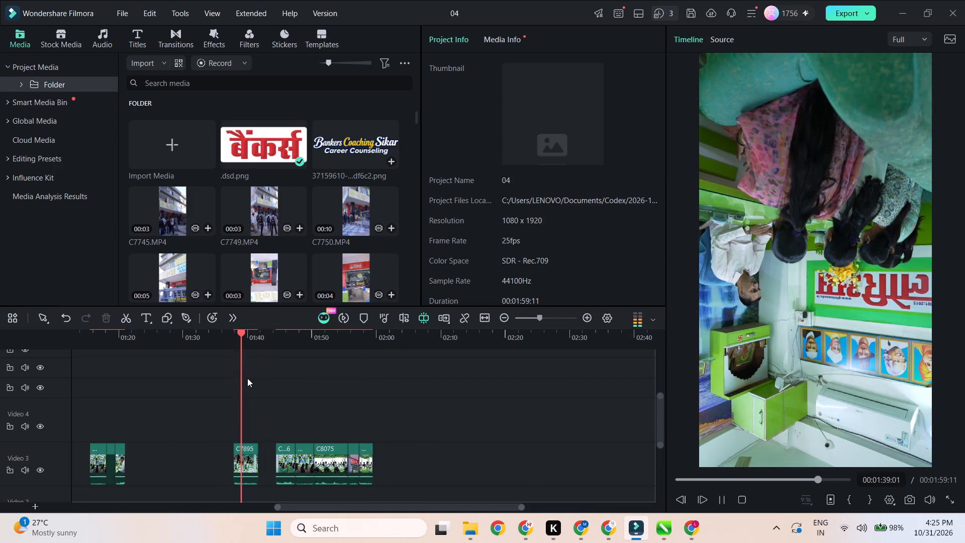
pyautogui.press('space')
pyautogui.click(244, 466)
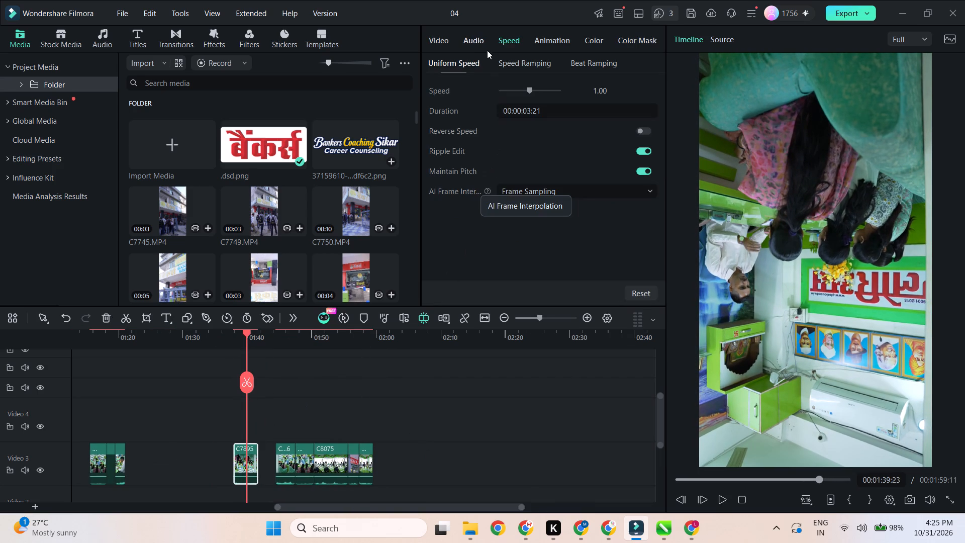
pyautogui.click(473, 50)
pyautogui.click(452, 41)
pyautogui.click(535, 261)
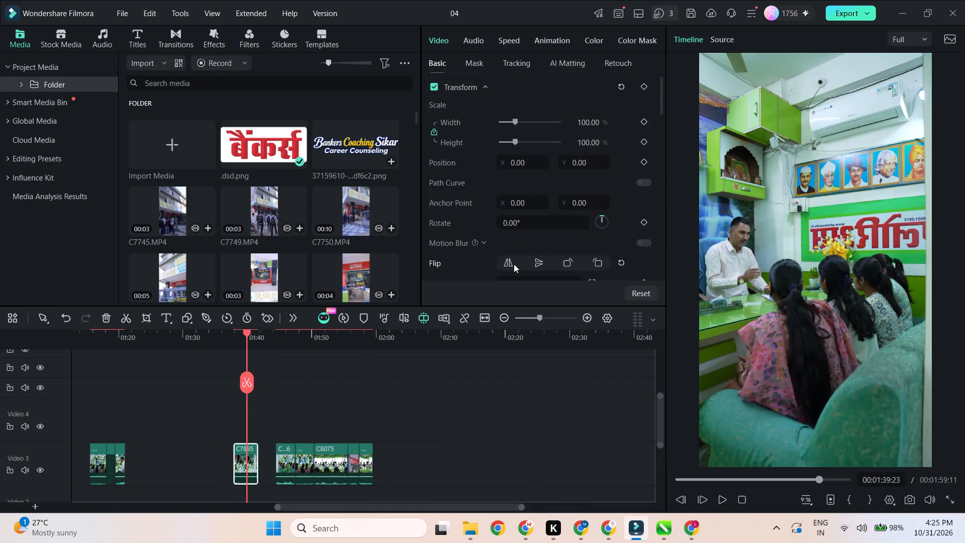
pyautogui.click(513, 264)
# Play the flipped clip C7895 and trim its end to about 00:01:39:19 on Video 3.
pyautogui.moveTo(247, 335); pyautogui.dragTo(241, 347)
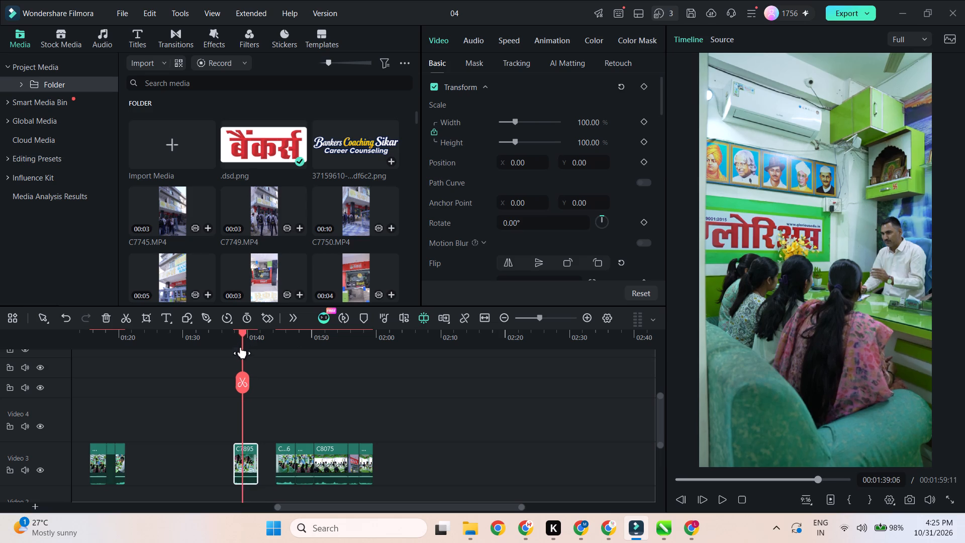
pyautogui.moveTo(241, 347); pyautogui.dragTo(236, 355)
pyautogui.press('space')
pyautogui.keyDown('ctrl'); pyautogui.scroll(4, 271, 381); pyautogui.keyUp('ctrl')
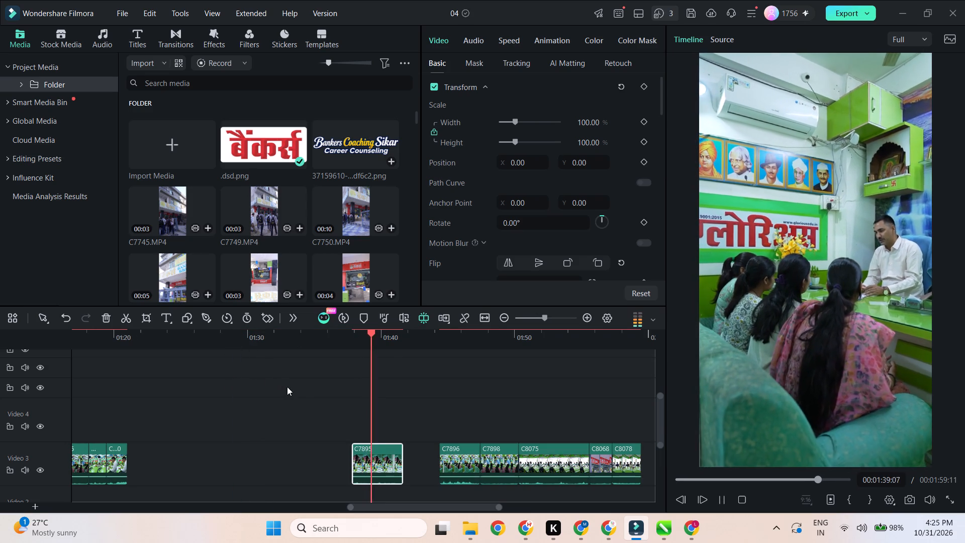
pyautogui.press('space')
pyautogui.press('space')
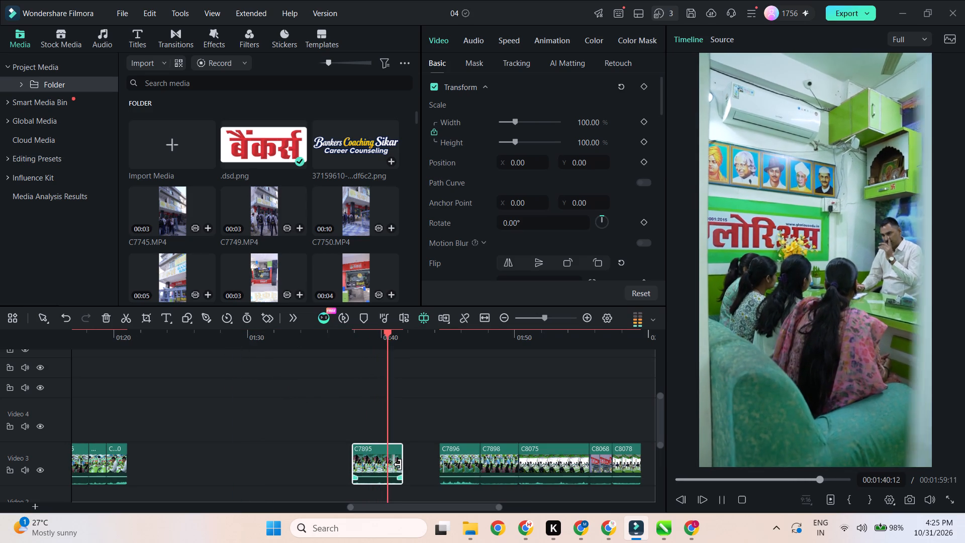
pyautogui.press('space')
pyautogui.moveTo(398, 465); pyautogui.dragTo(373, 486)
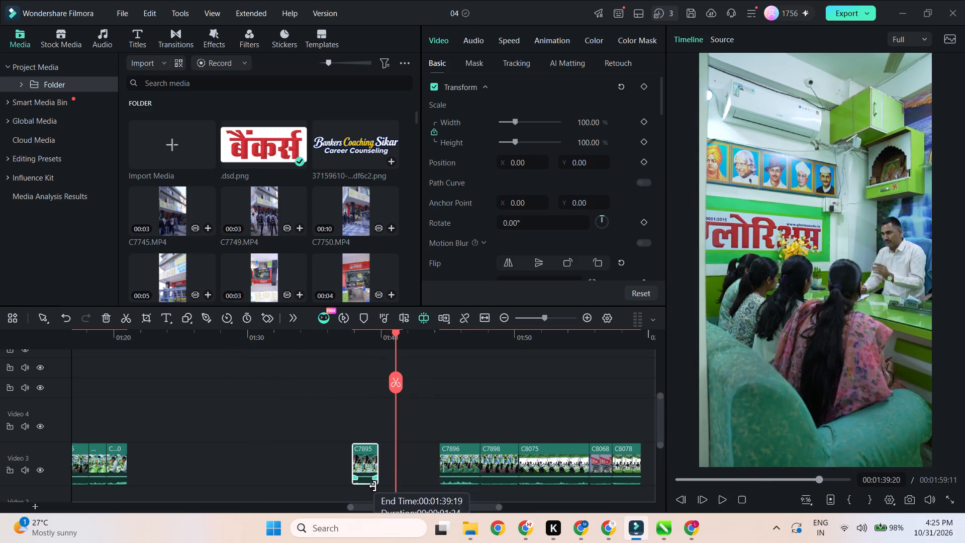
pyautogui.moveTo(373, 486); pyautogui.dragTo(373, 487)
# Move the trimmed clip C7895 to the end of Video 3, directly after C8078.
pyautogui.keyDown('ctrl'); pyautogui.scroll(-3, 366, 462); pyautogui.keyUp('ctrl')
pyautogui.moveTo(343, 467); pyautogui.dragTo(484, 464)
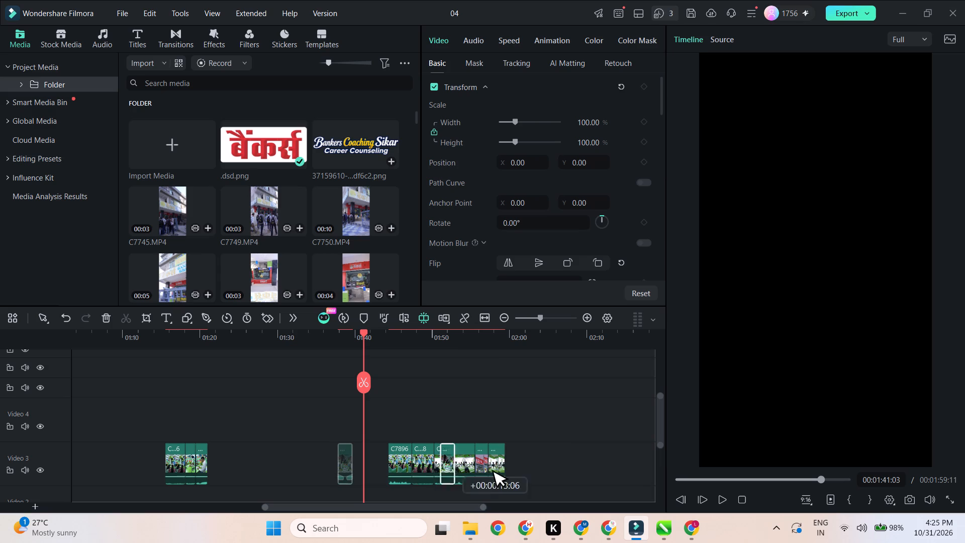
pyautogui.moveTo(484, 464); pyautogui.dragTo(511, 465)
# Delete the group of three short clips near 01:15 on Video 3 and close the gap so C7896 follows C8060.
pyautogui.keyDown('ctrl'); pyautogui.scroll(-2, 341, 444); pyautogui.keyUp('ctrl')
pyautogui.moveTo(301, 423); pyautogui.dragTo(222, 485)
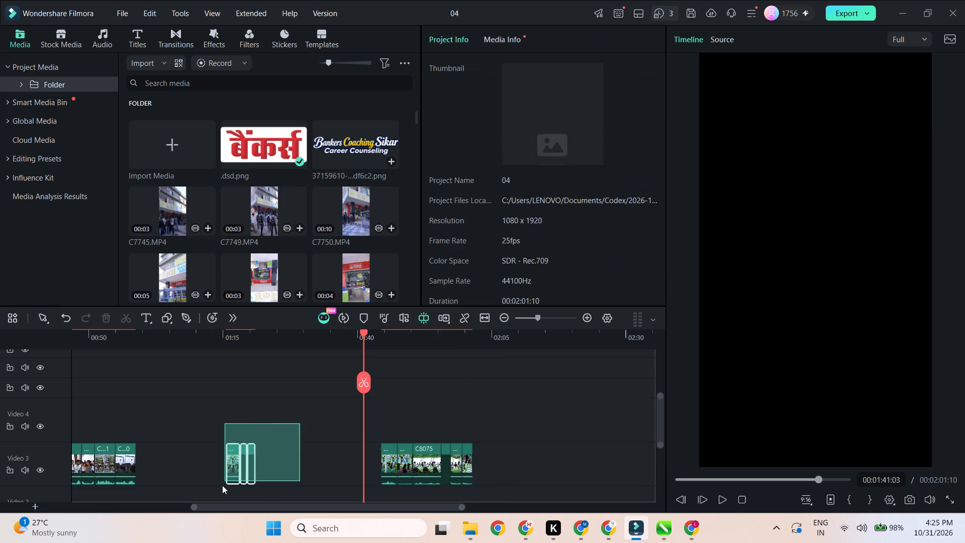
pyautogui.moveTo(222, 485); pyautogui.dragTo(221, 487)
pyautogui.press('Delete')
pyautogui.click(287, 470)
pyautogui.press('Delete')
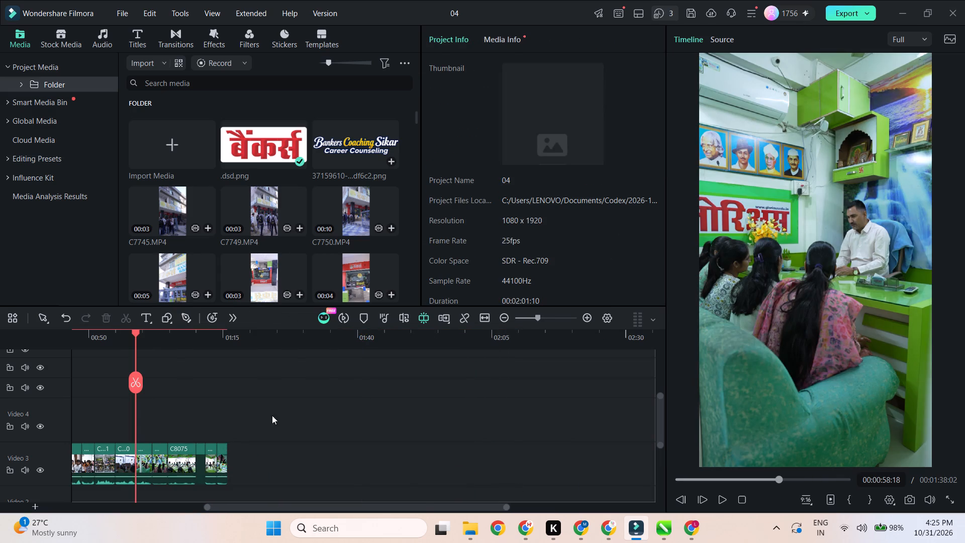
# Play the opening of the timeline, then delete C8014 from Video 3 and close the gap so C8015 starts at 00:00.
pyautogui.keyDown('ctrl'); pyautogui.scroll(-3, 283, 409); pyautogui.keyUp('ctrl')
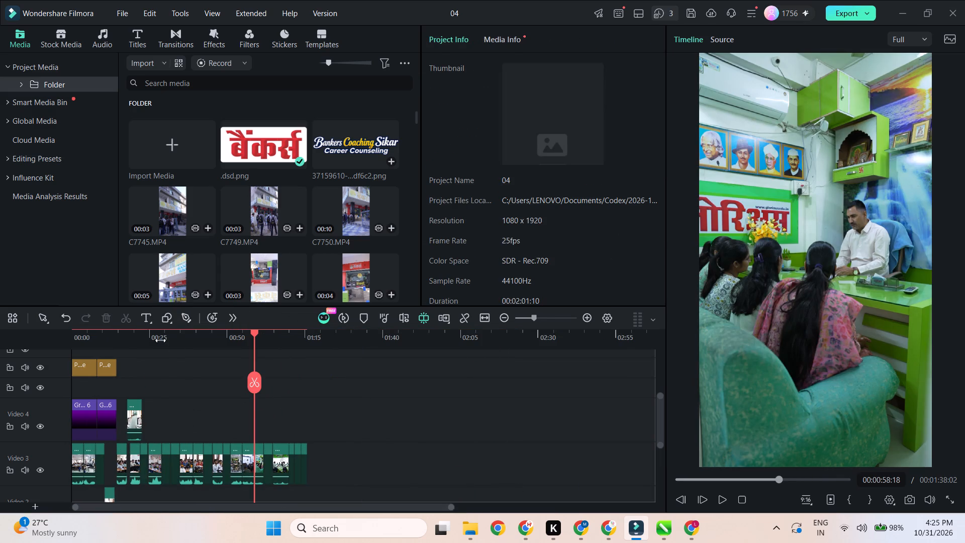
pyautogui.click(159, 337)
pyautogui.moveTo(161, 335); pyautogui.dragTo(19, 381)
pyautogui.keyDown('ctrl'); pyautogui.scroll(7, 83, 428); pyautogui.keyUp('ctrl')
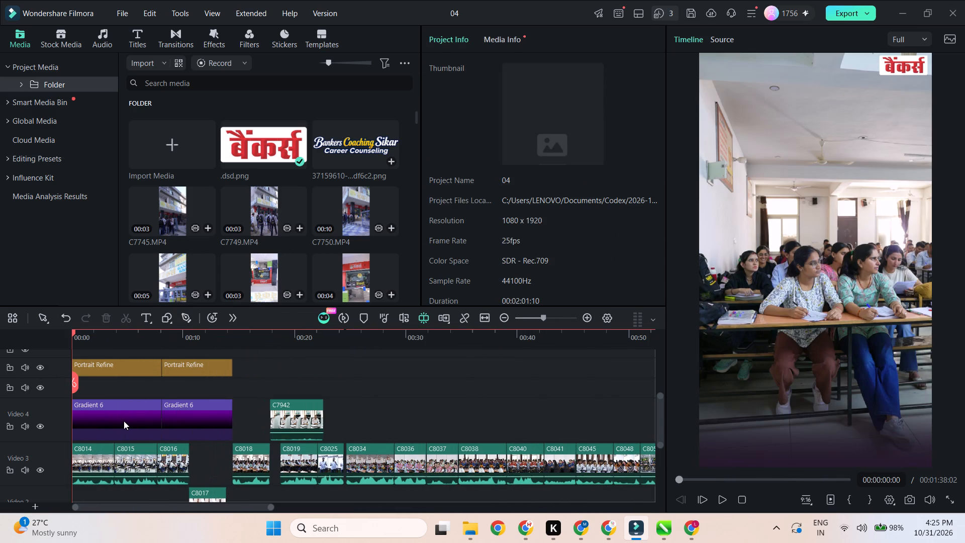
pyautogui.press('space')
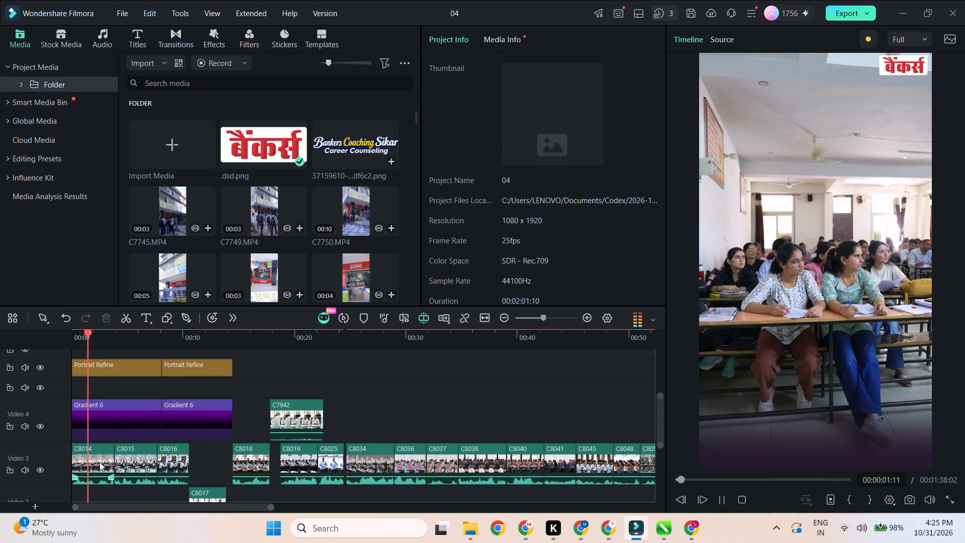
pyautogui.press('space')
pyautogui.click(100, 462)
pyautogui.press('Delete')
pyautogui.click(108, 468)
pyautogui.press('Delete')
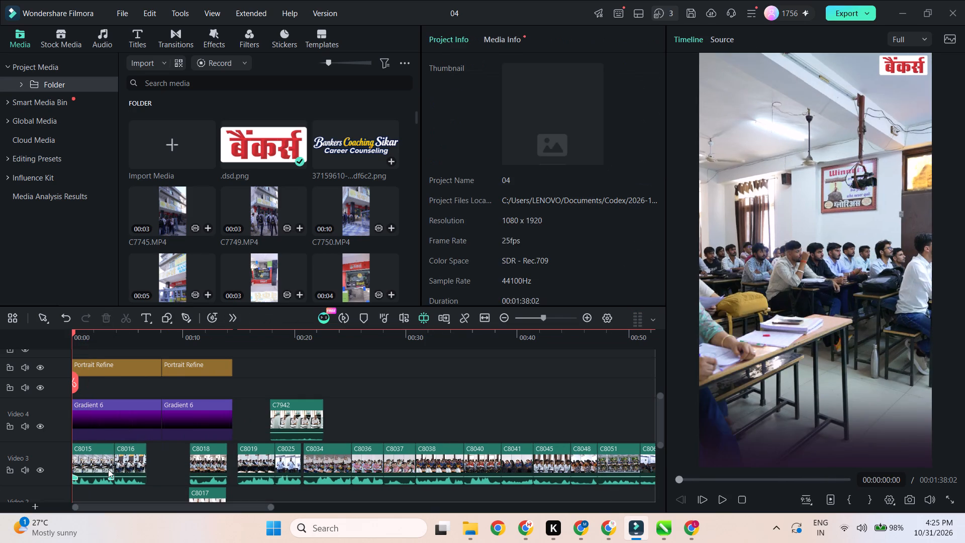
# Play C8015 on Video 3 and trim its end to about 00:00:03:00.
pyautogui.press('space')
pyautogui.keyDown('ctrl'); pyautogui.scroll(4, 108, 471); pyautogui.keyUp('ctrl')
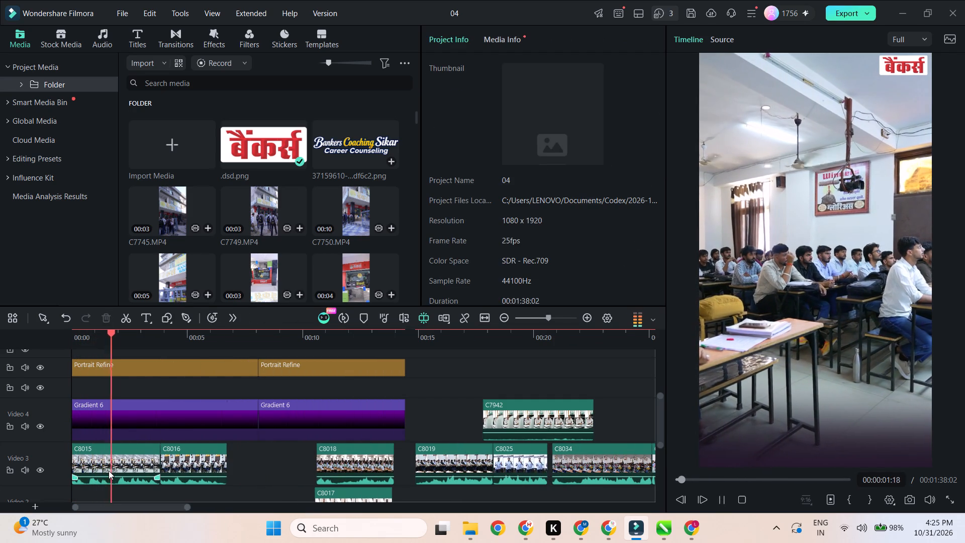
pyautogui.press('space')
pyautogui.click(114, 467)
pyautogui.press('space')
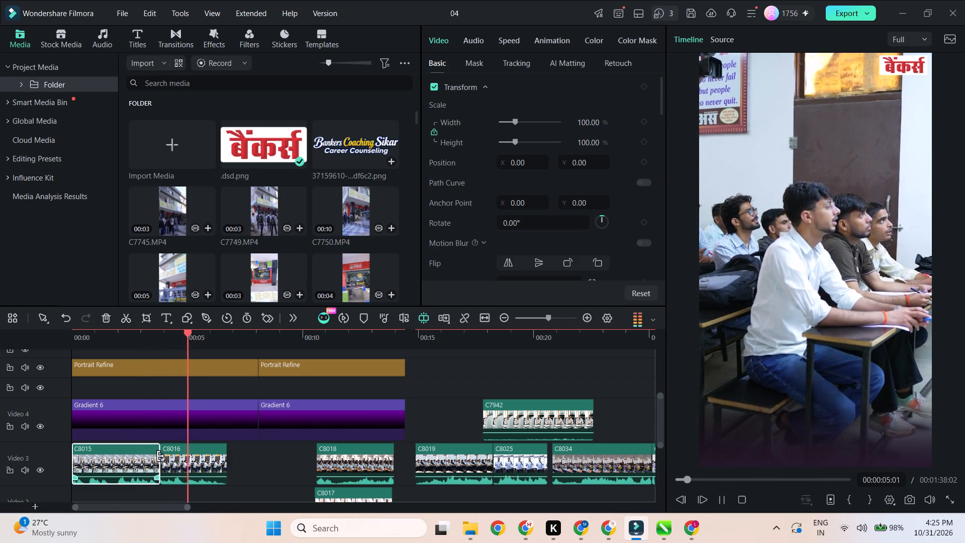
pyautogui.click(161, 456)
pyautogui.moveTo(156, 452); pyautogui.dragTo(137, 475)
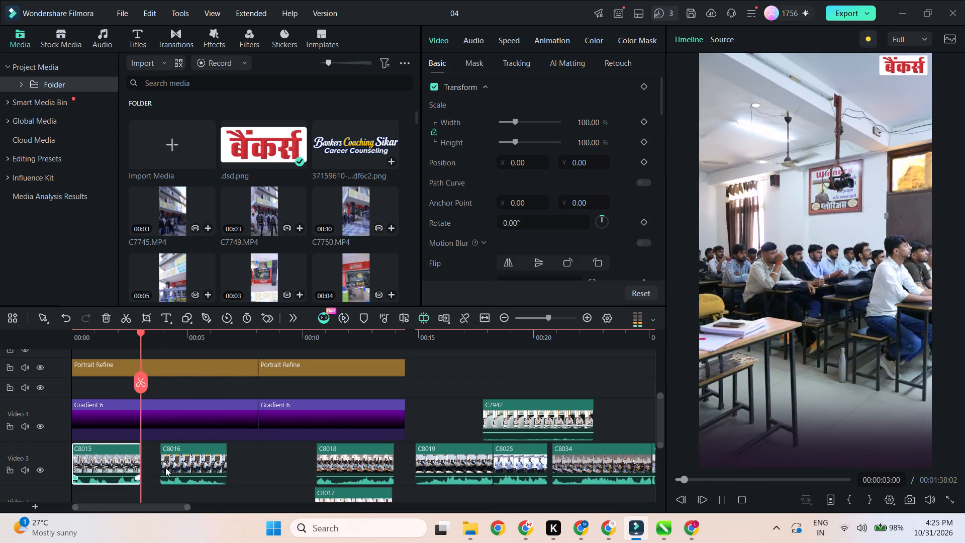
# Delete C8016 from Video 3 and close the gap so C8018 directly follows C8015.
pyautogui.scroll(-3, 226, 455)
pyautogui.scroll(1, 213, 436)
pyautogui.click(202, 394)
pyautogui.press('Delete')
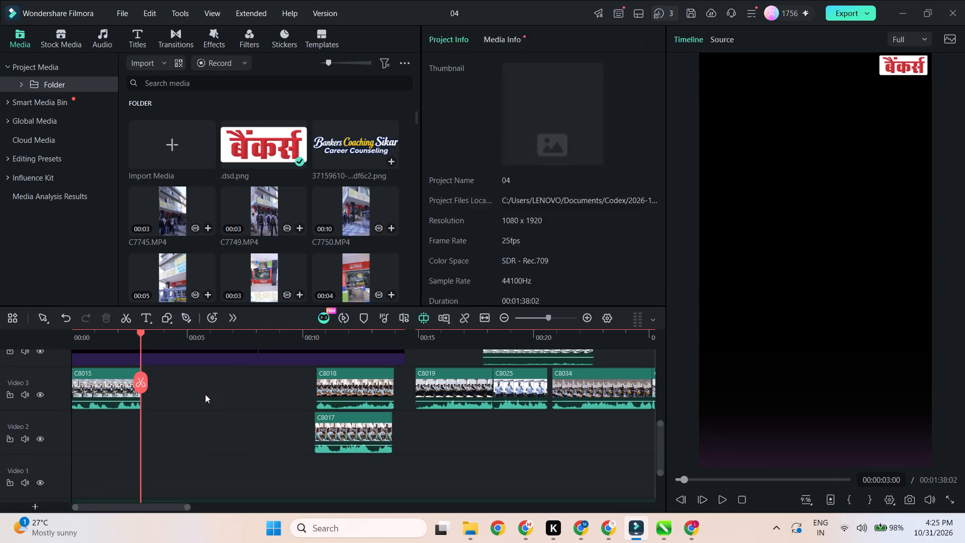
pyautogui.click(205, 394)
pyautogui.press('Delete')
# Play C8018, trim both its ends to leave about 1.4 seconds, and close the gaps between C8015, C8018 and C8019.
pyautogui.press('space')
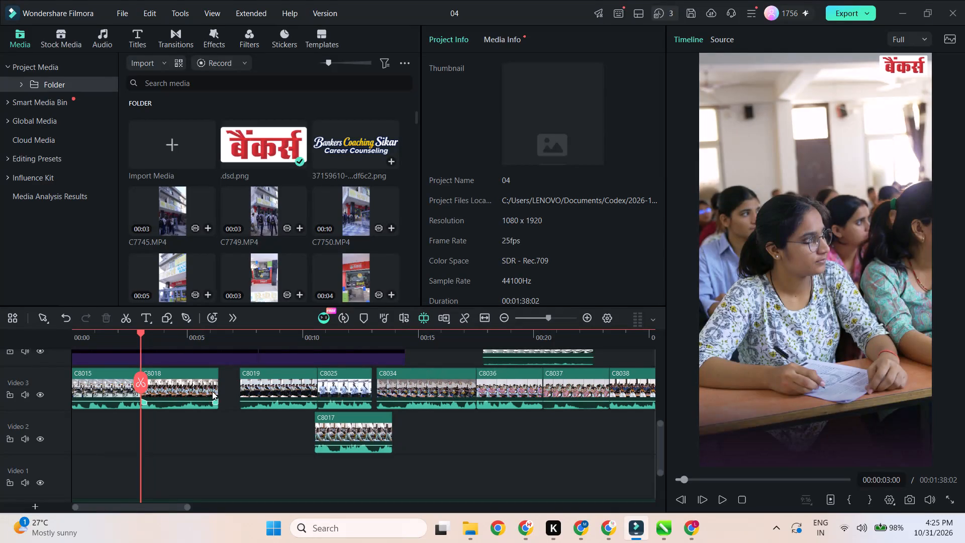
pyautogui.keyDown('ctrl'); pyautogui.scroll(2, 187, 401); pyautogui.keyUp('ctrl')
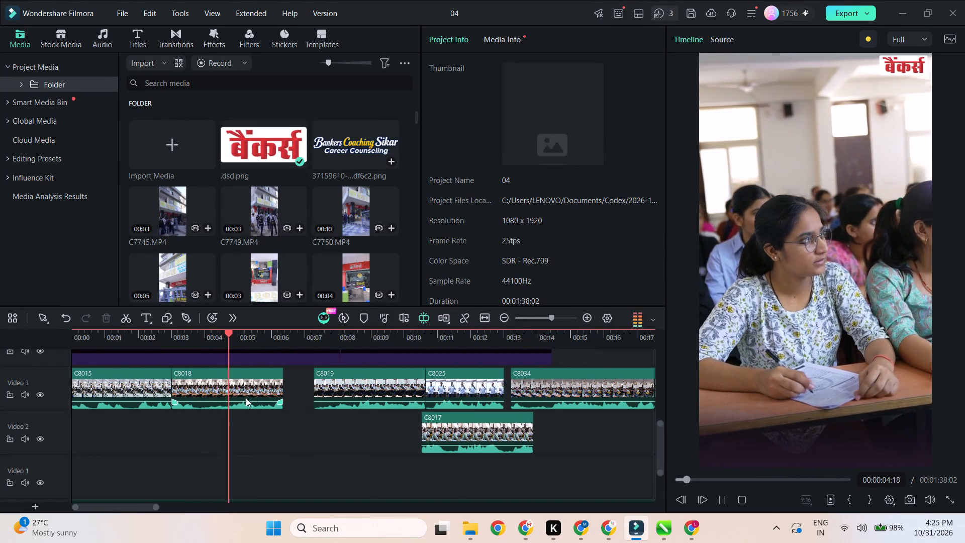
pyautogui.press('space')
pyautogui.moveTo(283, 385); pyautogui.dragTo(233, 414)
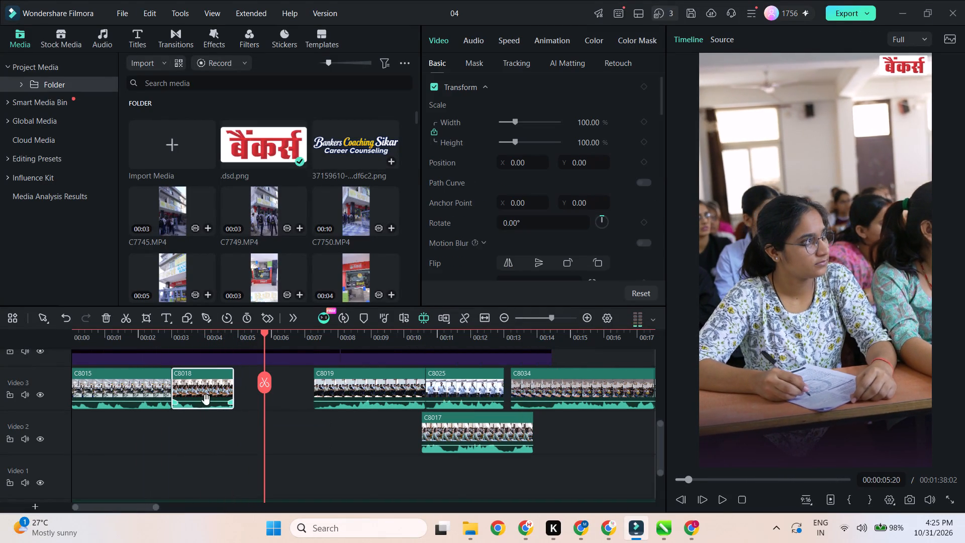
pyautogui.moveTo(173, 382); pyautogui.dragTo(191, 397)
pyautogui.click(186, 387)
pyautogui.click(185, 378)
pyautogui.click(181, 374)
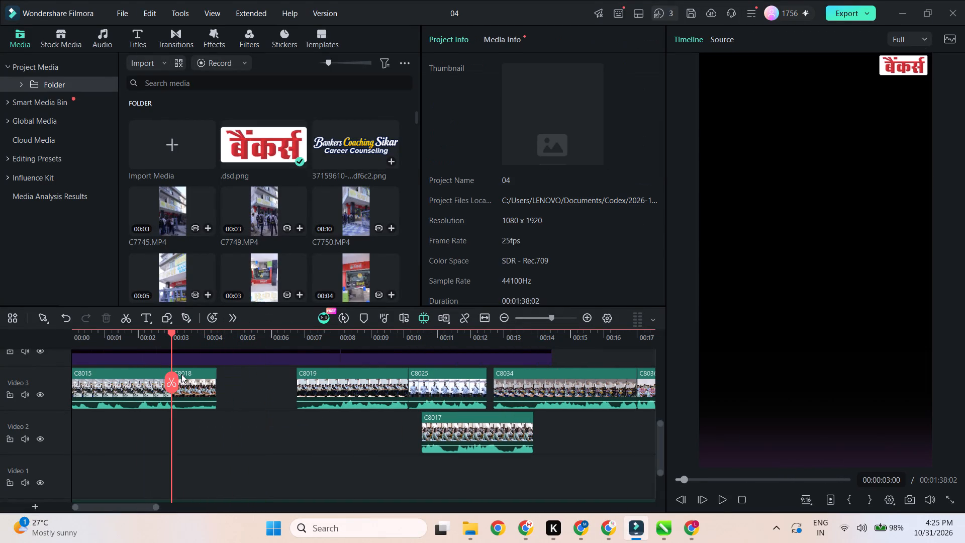
pyautogui.press('space')
pyautogui.click(262, 387)
pyautogui.click(288, 375)
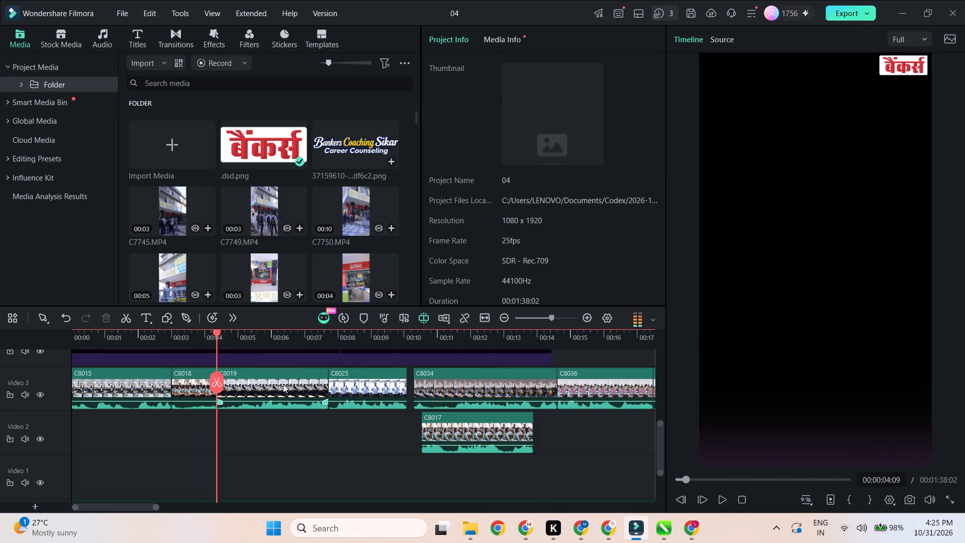
# Play C8019, trim its end to about 00:00:06:00, and close the gap so C8025 directly follows.
pyautogui.press('space')
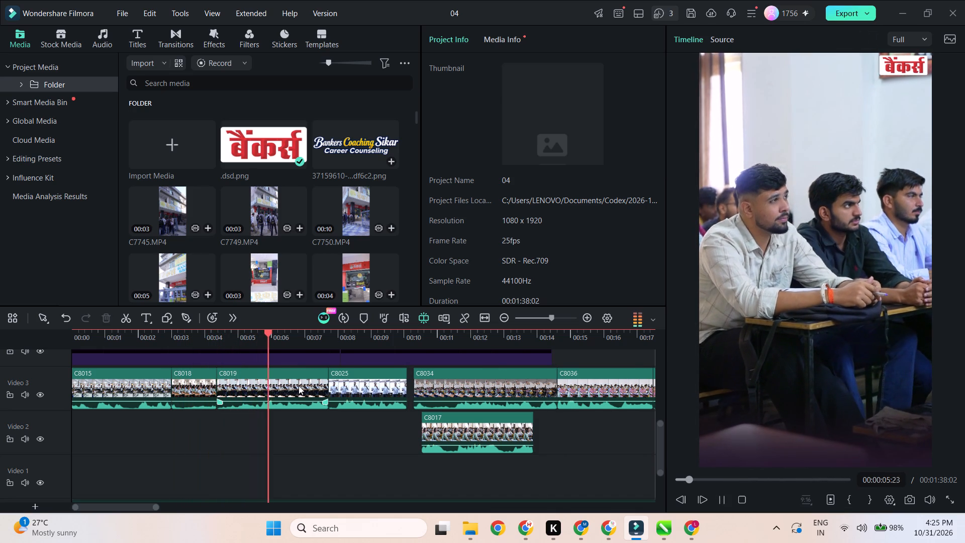
pyautogui.press('space')
pyautogui.click(299, 386)
pyautogui.moveTo(326, 388); pyautogui.dragTo(276, 417)
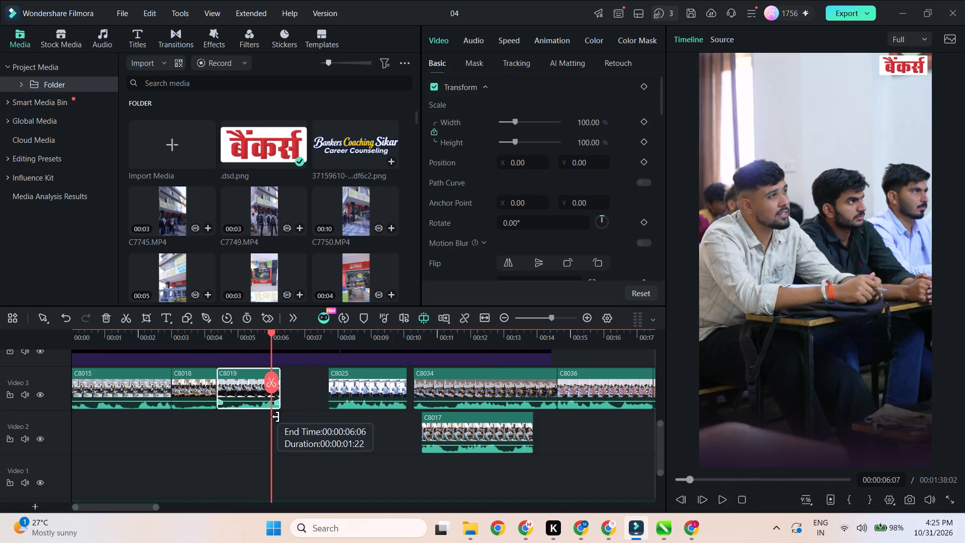
pyautogui.moveTo(276, 417); pyautogui.dragTo(272, 419)
pyautogui.click(304, 391)
pyautogui.click(320, 376)
# Play C8025, trim its end to about 00:00:07:16, and close the gap so C8034 directly follows.
pyautogui.press('space')
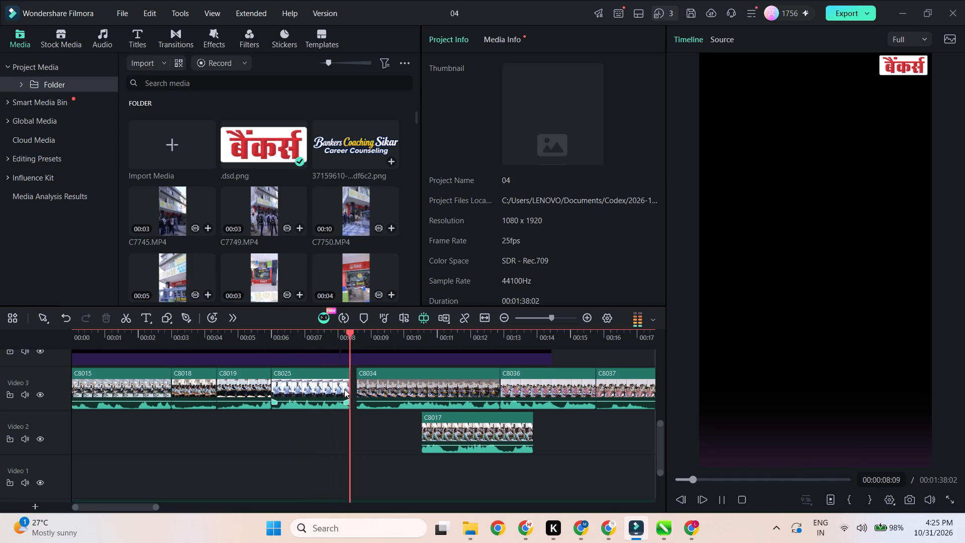
pyautogui.moveTo(348, 384); pyautogui.dragTo(324, 405)
pyautogui.click(342, 386)
pyautogui.click(346, 378)
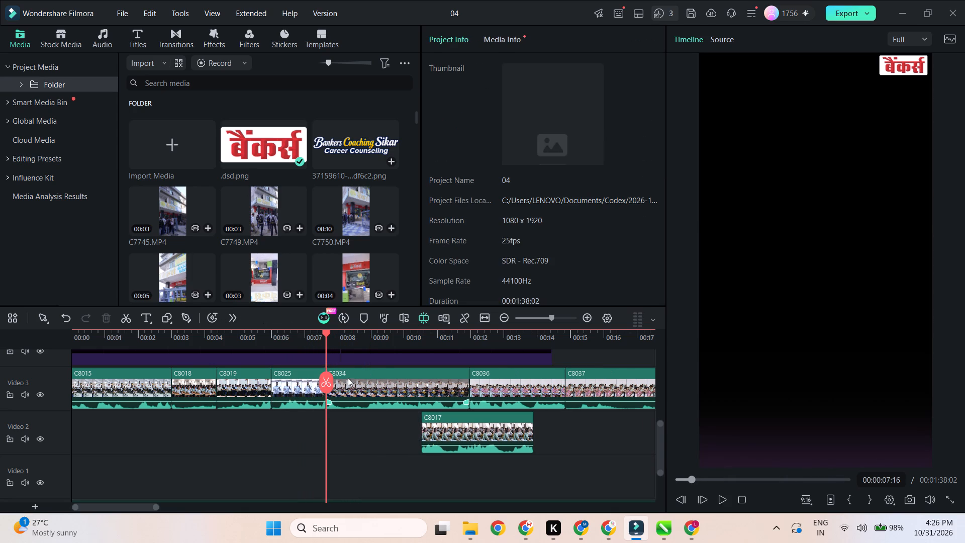
# Preview C8034, then move C8017 from Video 2 up to Video 4, directly after C7942.
pyautogui.press('space')
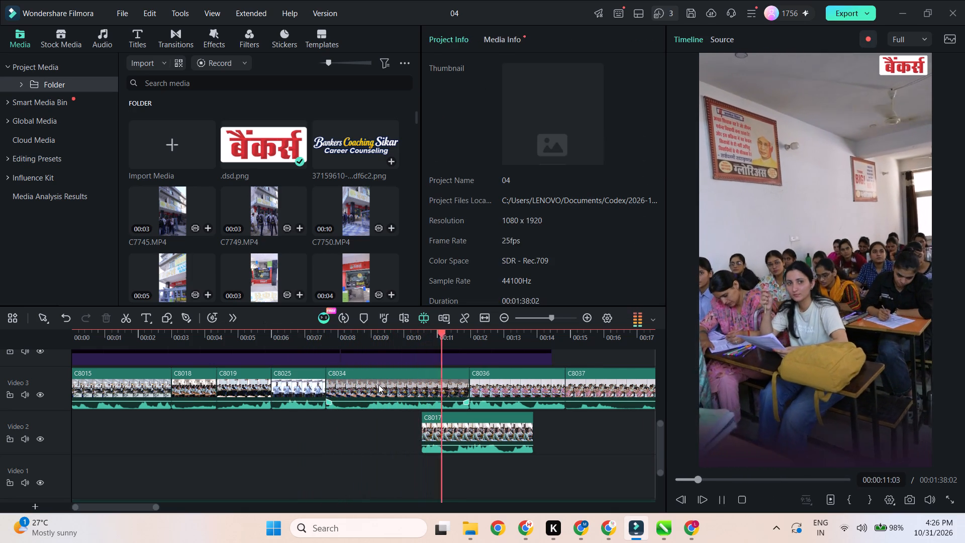
pyautogui.press('space')
pyautogui.keyDown('ctrl'); pyautogui.scroll(-3, 383, 426); pyautogui.keyUp('ctrl')
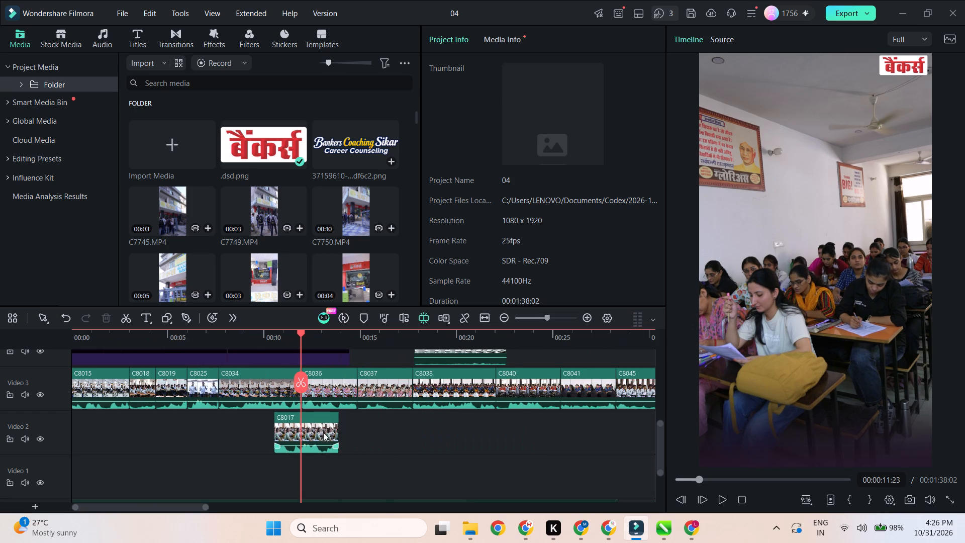
pyautogui.keyDown('ctrl'); pyautogui.scroll(-2, 315, 434); pyautogui.keyUp('ctrl')
pyautogui.scroll(2, 238, 443)
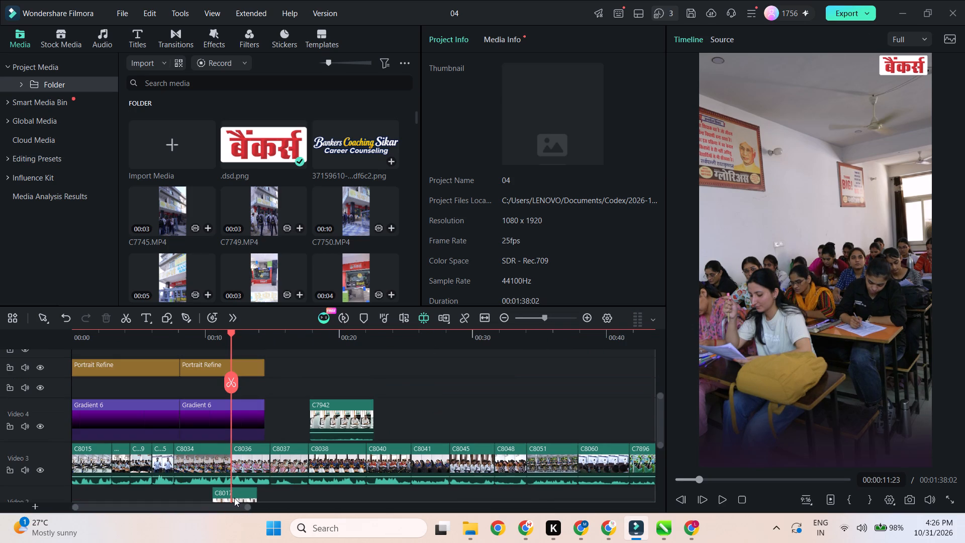
pyautogui.moveTo(234, 498); pyautogui.dragTo(398, 432)
# Select C7942 and C8017 on Video 4 and move them together to the end of Video 3.
pyautogui.keyDown('ctrl'); pyautogui.scroll(-2, 356, 423); pyautogui.keyUp('ctrl')
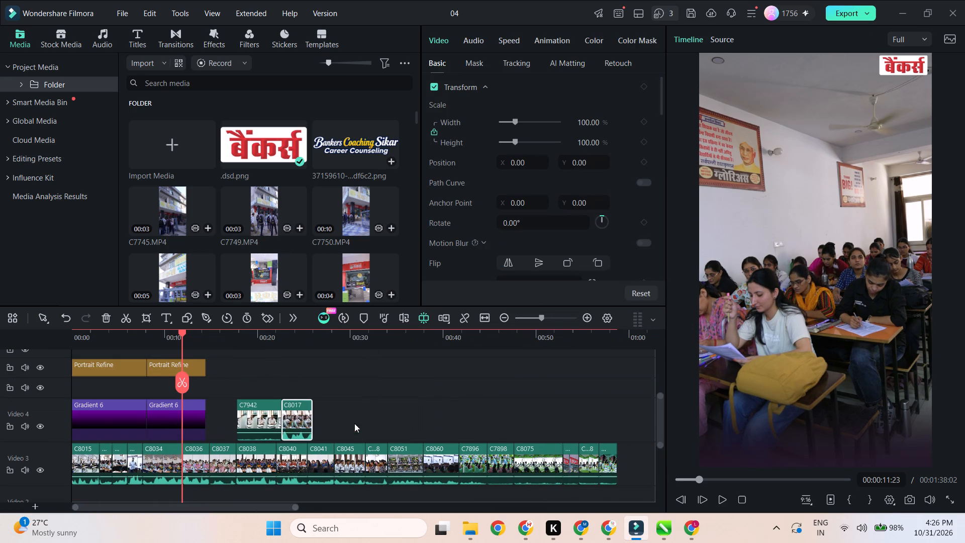
pyautogui.moveTo(358, 414); pyautogui.dragTo(261, 424)
pyautogui.keyDown('ctrl'); pyautogui.scroll(-2, 261, 423); pyautogui.keyUp('ctrl')
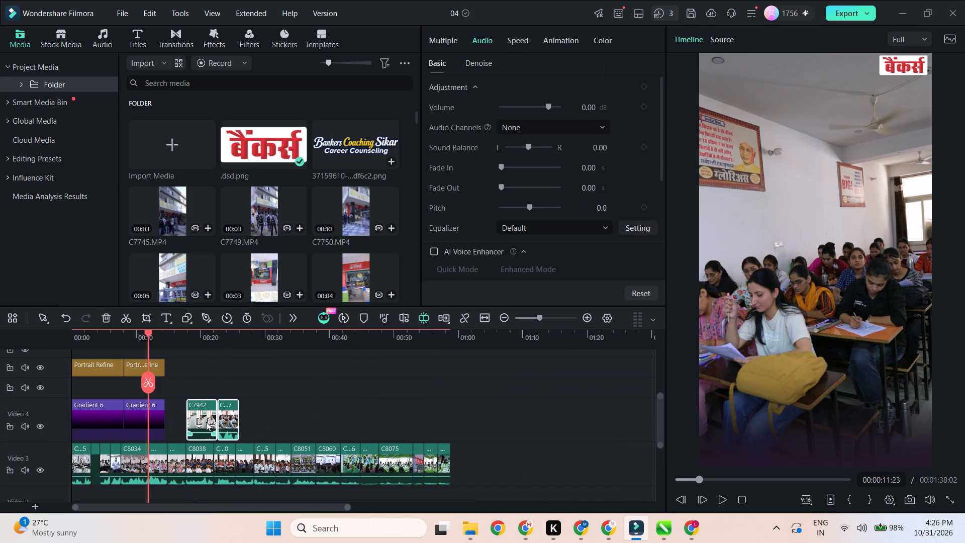
pyautogui.moveTo(206, 422); pyautogui.dragTo(467, 459)
# Replay C8034, trim its start to leave about 1.3 seconds, and close the gap so it directly follows C8025.
pyautogui.keyDown('ctrl'); pyautogui.scroll(9, 208, 457); pyautogui.keyUp('ctrl')
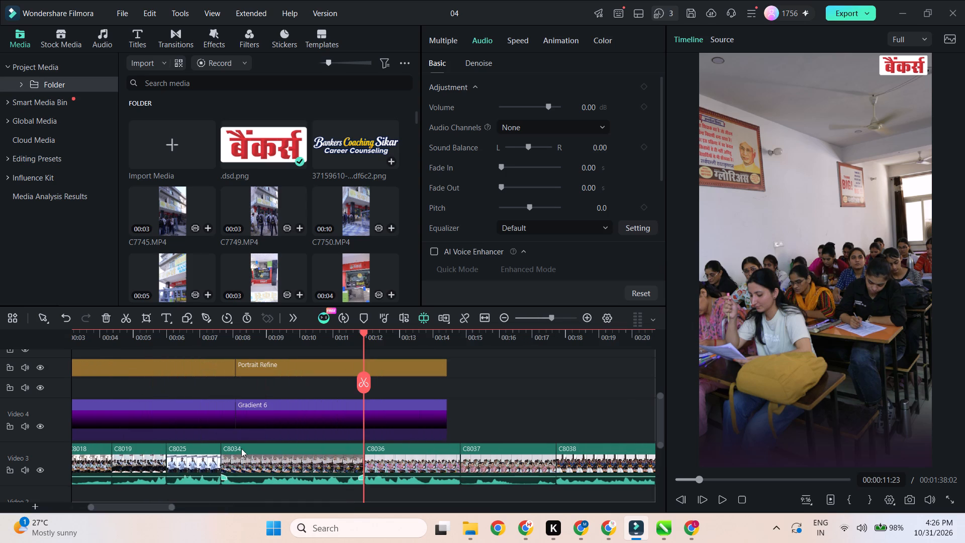
pyautogui.click(255, 340)
pyautogui.press('space')
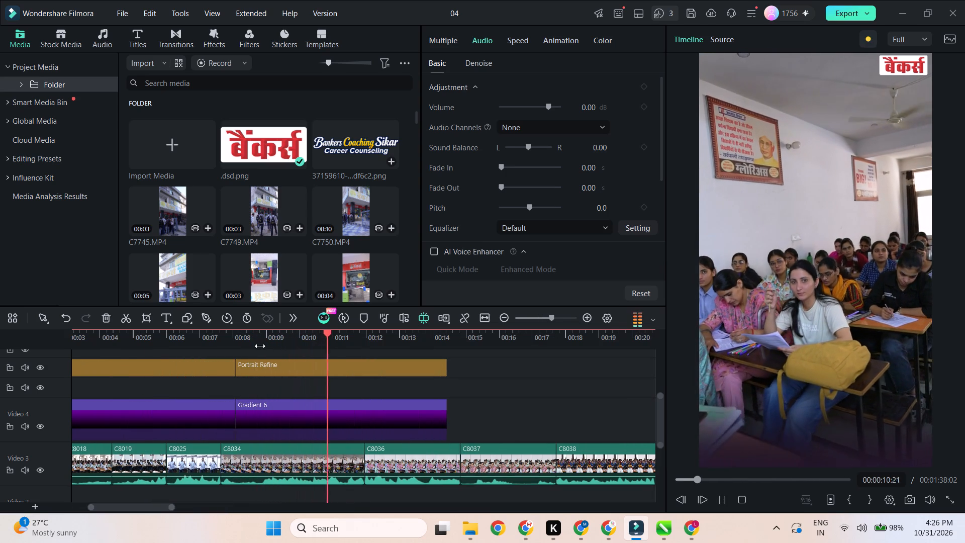
pyautogui.press('space')
pyautogui.click(238, 464)
pyautogui.moveTo(222, 461); pyautogui.dragTo(248, 465)
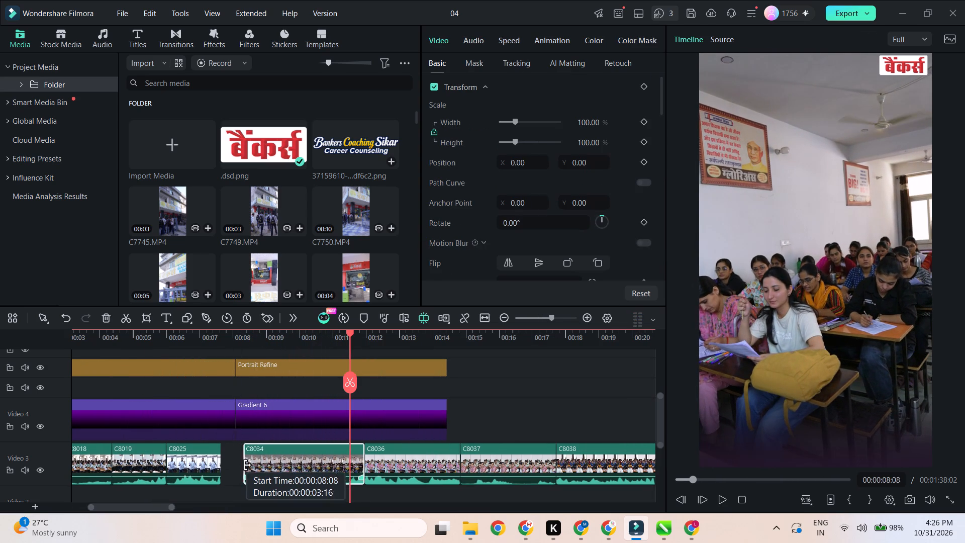
pyautogui.moveTo(248, 465); pyautogui.dragTo(274, 465)
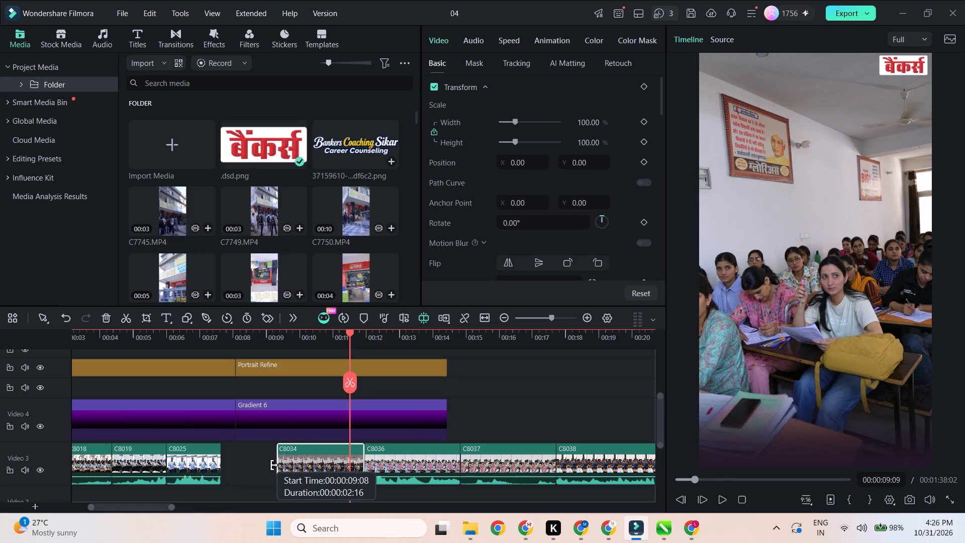
pyautogui.moveTo(274, 465); pyautogui.dragTo(313, 469)
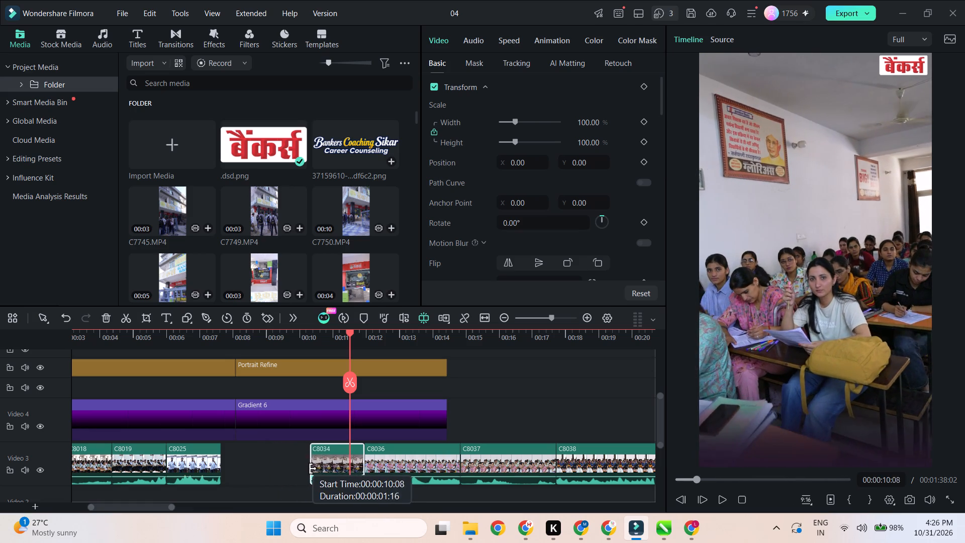
pyautogui.moveTo(313, 469); pyautogui.dragTo(322, 469)
pyautogui.click(309, 463)
pyautogui.click(310, 452)
pyautogui.press('space')
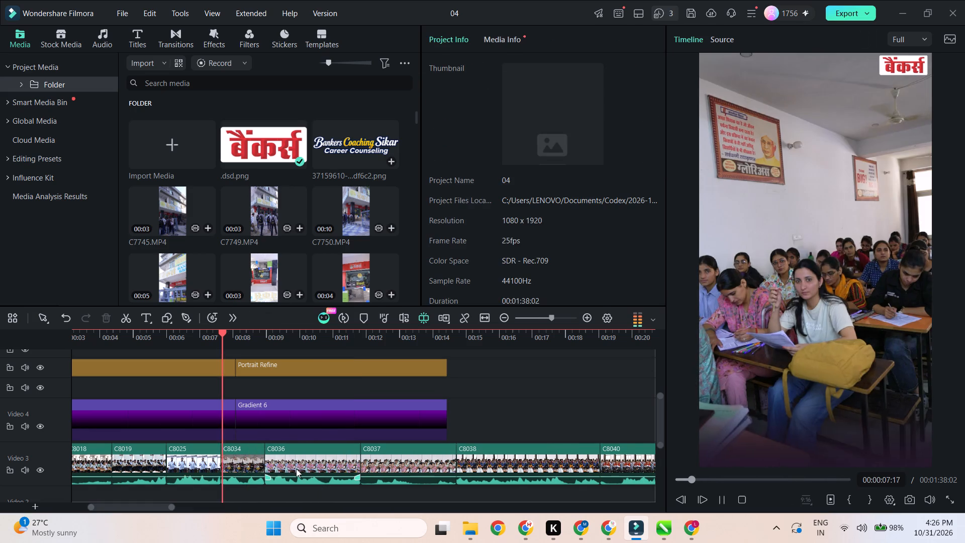
# Play C8036, trim its end to about 00:00:10:18, and close the gap that follows it on Video 3.
pyautogui.keyDown('ctrl'); pyautogui.scroll(3, 298, 471); pyautogui.keyUp('ctrl')
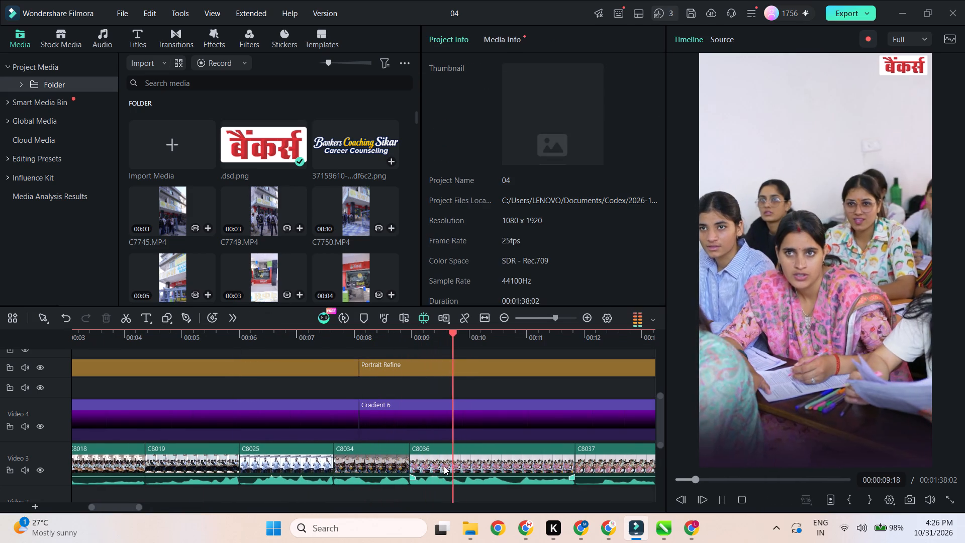
pyautogui.press('space')
pyautogui.moveTo(571, 462); pyautogui.dragTo(506, 479)
pyautogui.click(550, 465)
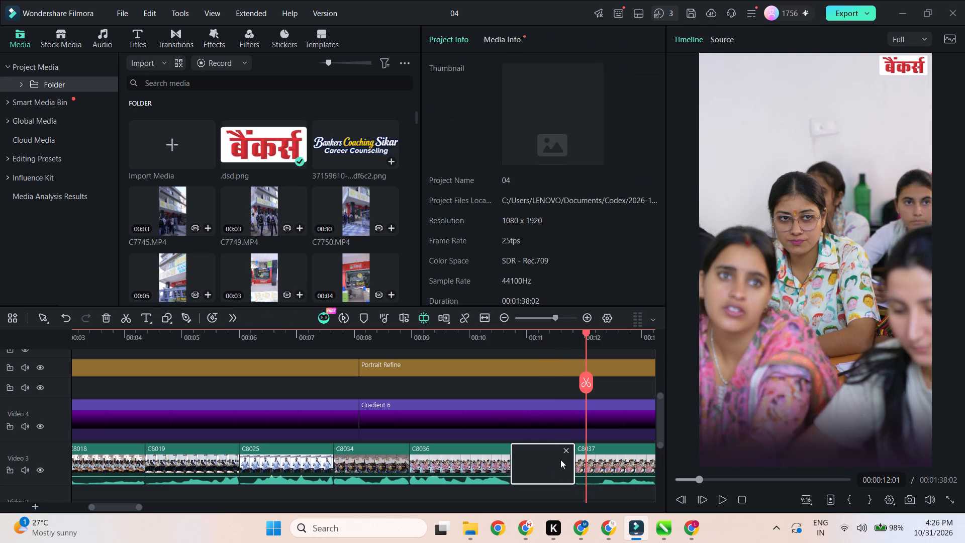
pyautogui.click(567, 452)
# Play C8037, delete it from Video 3, and close the gap so C8038 directly follows C8036.
pyautogui.press('space')
pyautogui.keyDown('ctrl'); pyautogui.scroll(-2, 562, 460); pyautogui.keyUp('ctrl')
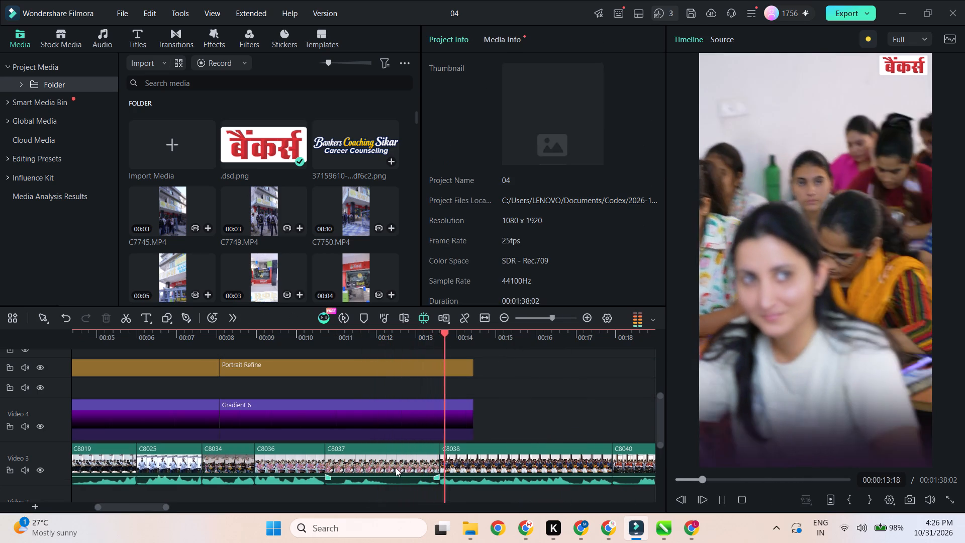
pyautogui.click(396, 467)
pyautogui.press('Delete')
pyautogui.click(416, 468)
pyautogui.press('Delete')
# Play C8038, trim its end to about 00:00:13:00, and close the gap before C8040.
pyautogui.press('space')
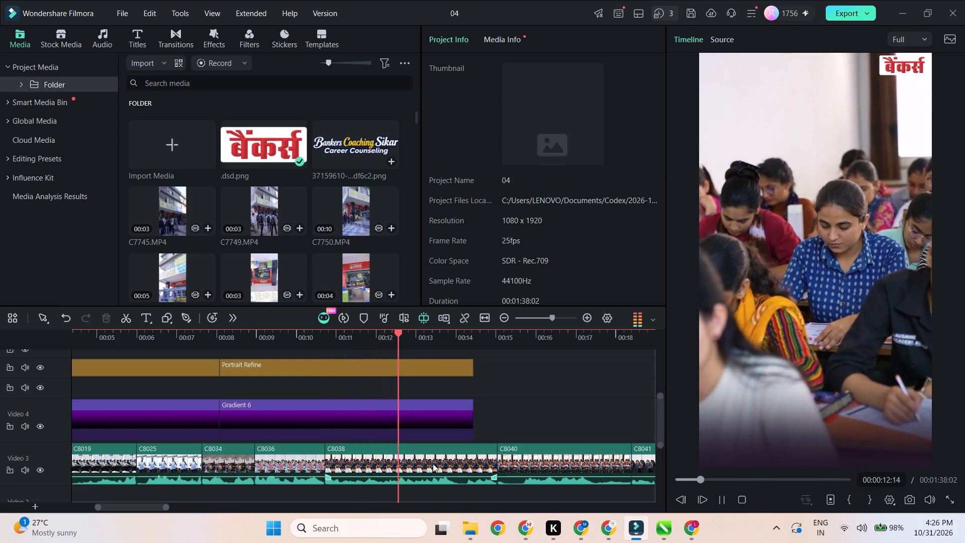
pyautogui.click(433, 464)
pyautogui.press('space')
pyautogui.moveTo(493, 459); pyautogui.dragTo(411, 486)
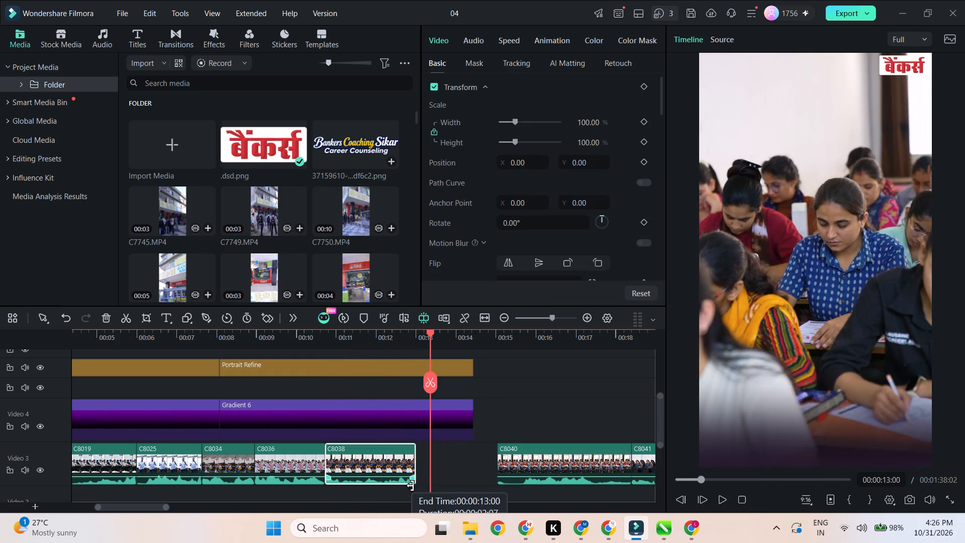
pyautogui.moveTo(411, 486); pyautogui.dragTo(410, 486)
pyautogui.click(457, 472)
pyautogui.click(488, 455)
# Play C8040, trim its end to leave about 2.1 seconds, and close the gap so C8041 directly follows.
pyautogui.press('space')
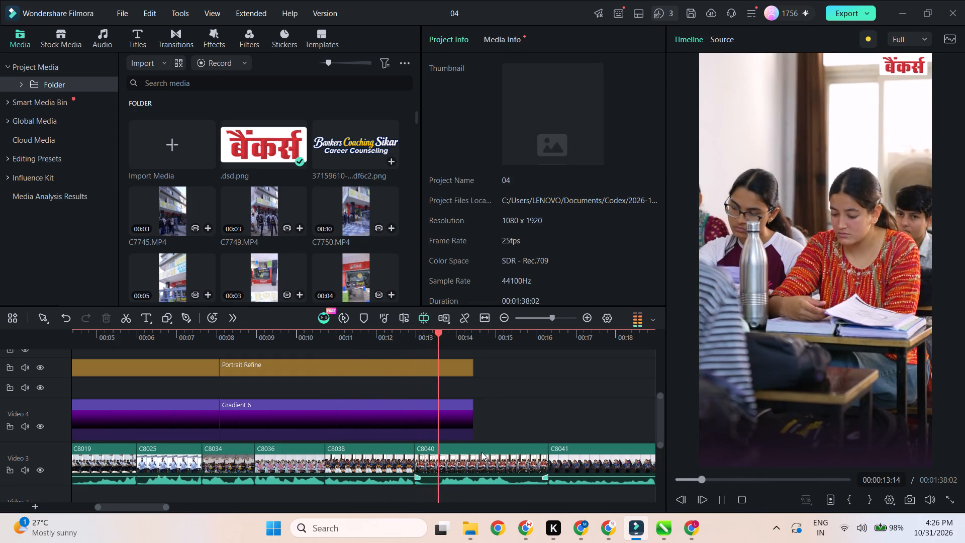
pyautogui.keyDown('ctrl'); pyautogui.scroll(-2, 480, 454); pyautogui.keyUp('ctrl')
pyautogui.press('space')
pyautogui.click(410, 466)
pyautogui.moveTo(424, 459); pyautogui.dragTo(415, 466)
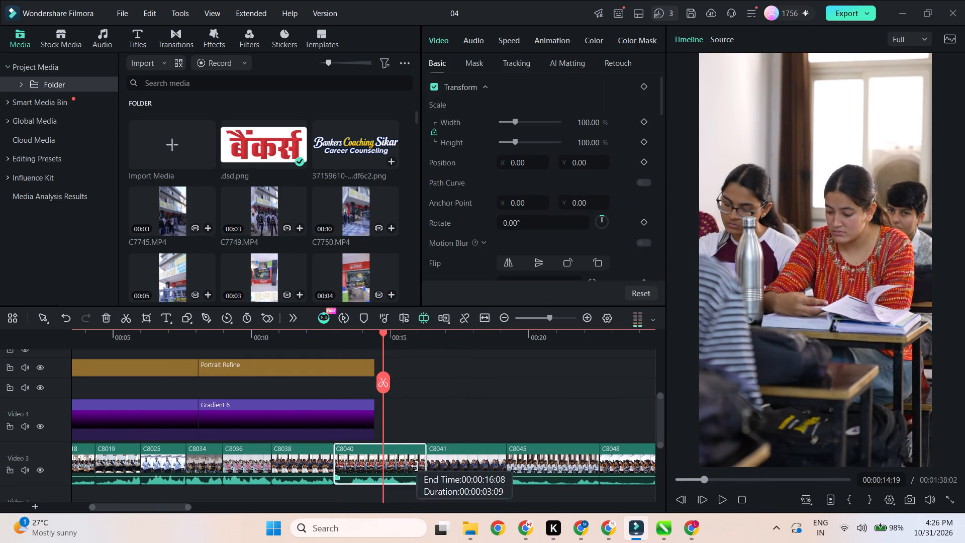
pyautogui.moveTo(415, 466); pyautogui.dragTo(391, 482)
pyautogui.click(413, 464)
pyautogui.click(414, 450)
# Preview C8041, then delete C8038 and close the gap so C8040 directly follows C8036.
pyautogui.press('space')
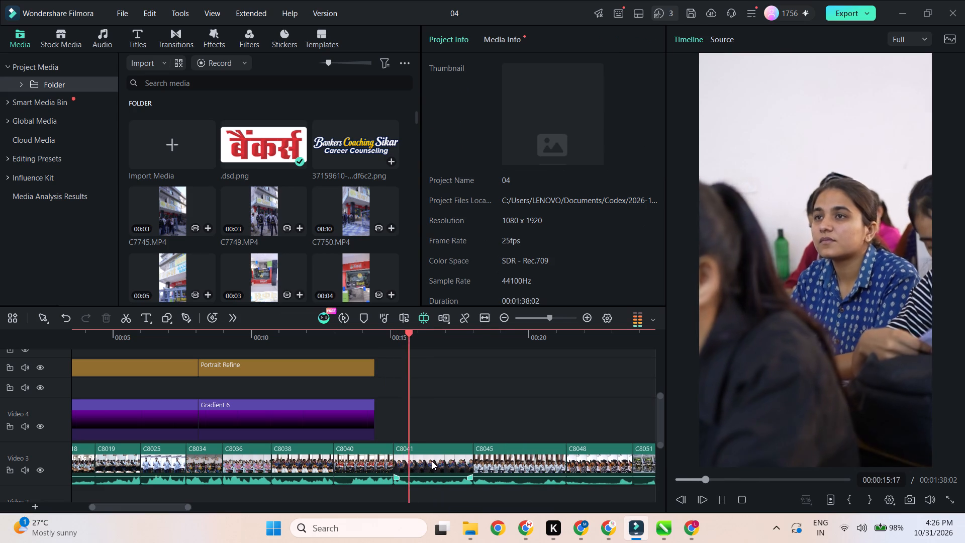
pyautogui.press('space')
pyautogui.click(303, 458)
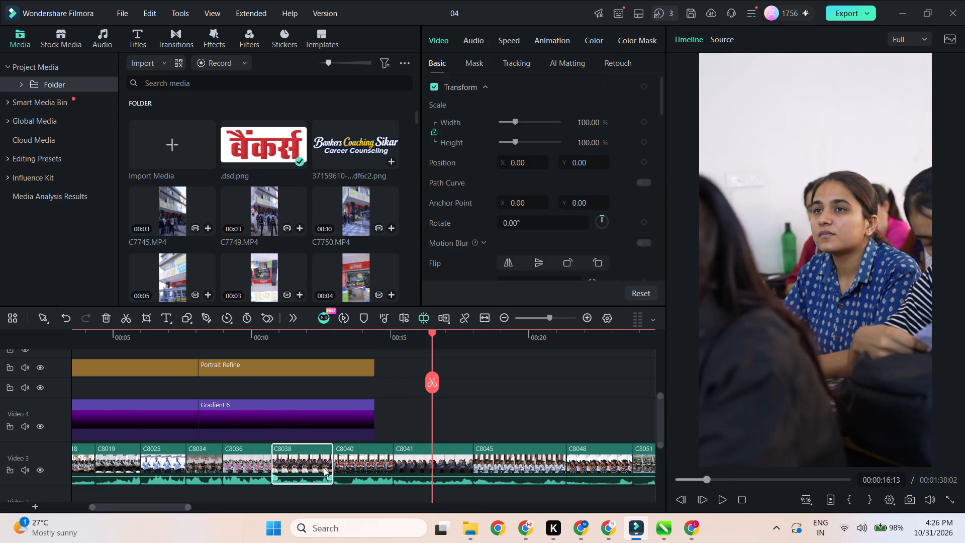
pyautogui.press('Delete')
pyautogui.click(324, 468)
pyautogui.press('Delete')
# Play into C8045 on Video 3, trim about 0.8 seconds off its start, and close the gap after C8041.
pyautogui.click(404, 342)
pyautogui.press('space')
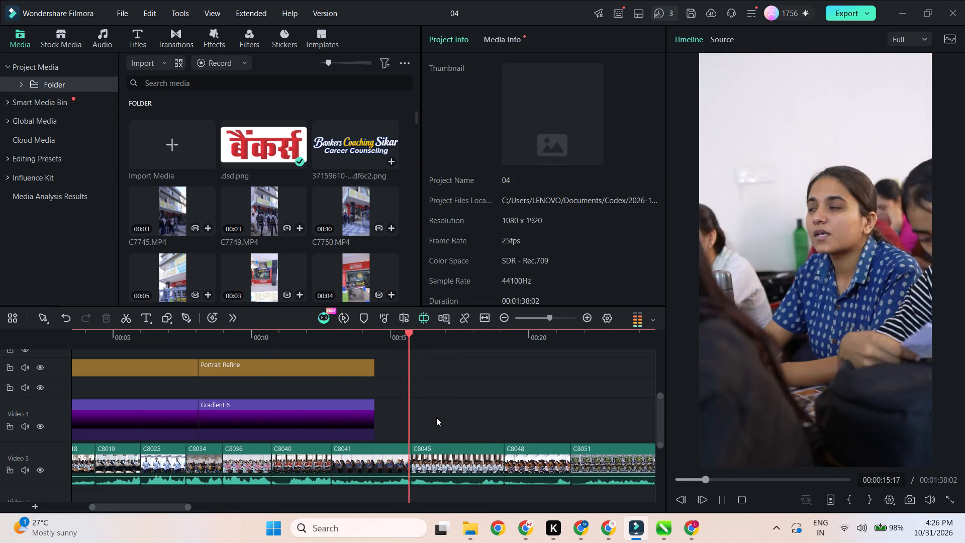
pyautogui.click(445, 453)
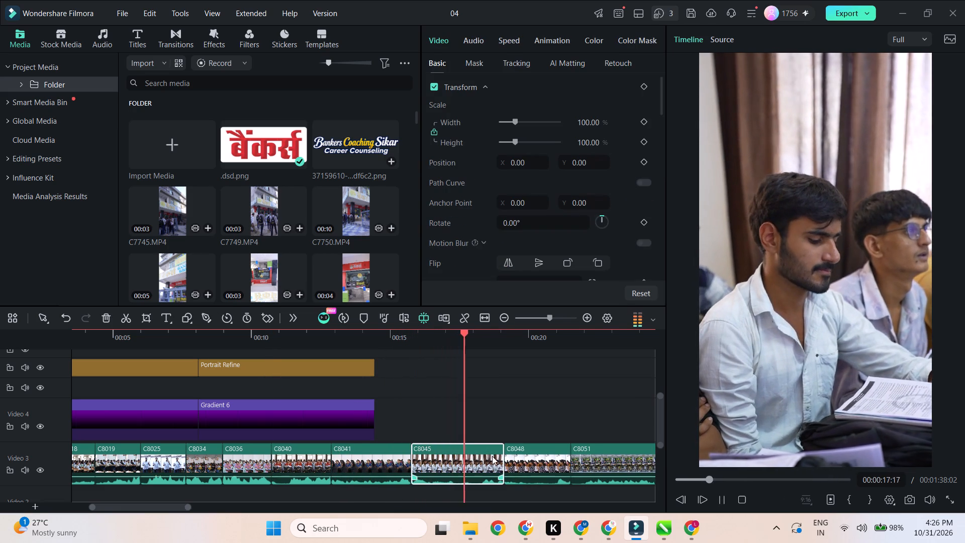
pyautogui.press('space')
pyautogui.moveTo(414, 460); pyautogui.dragTo(437, 477)
pyautogui.click(427, 459)
pyautogui.click(426, 449)
# Play the shortened C8045, trim its end to about 00:00:17:14, and close the gap before C8048.
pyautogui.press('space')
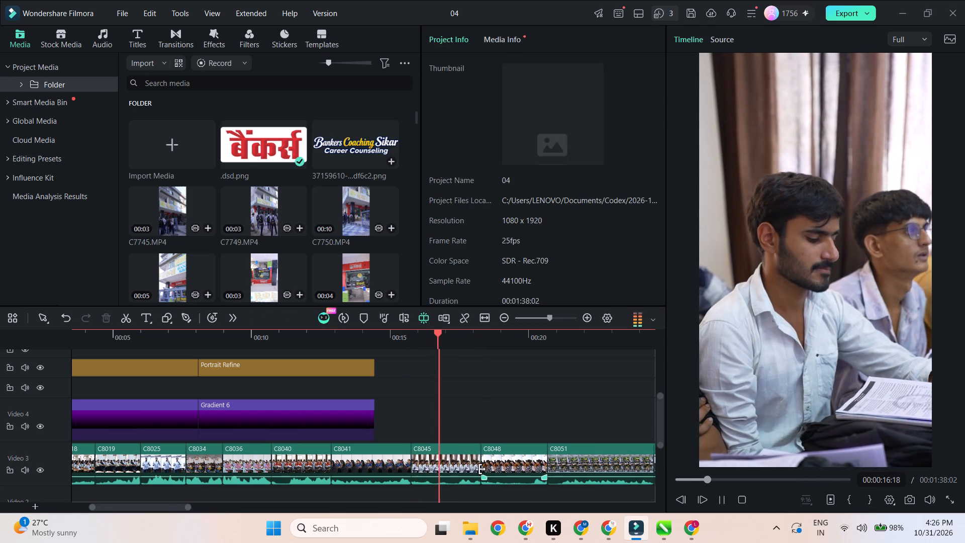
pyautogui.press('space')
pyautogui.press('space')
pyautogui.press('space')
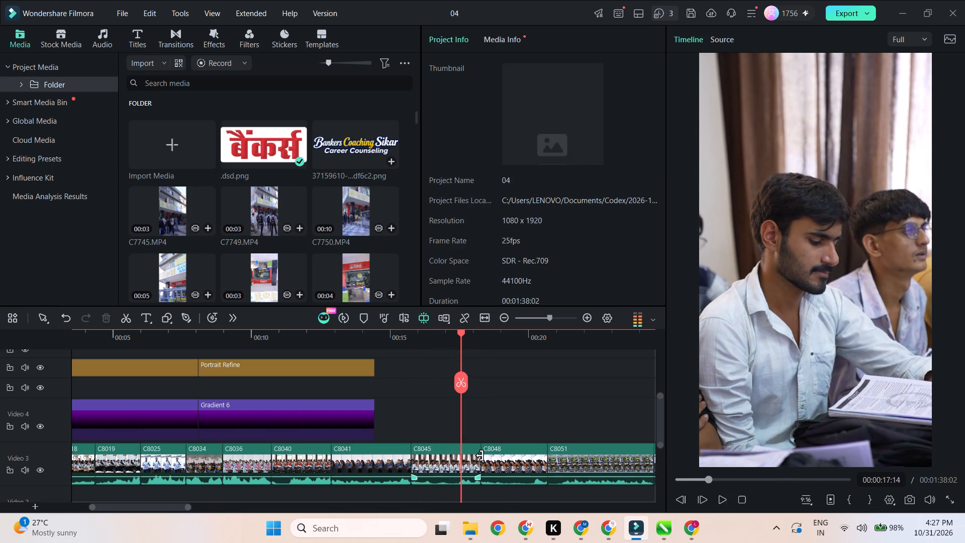
pyautogui.moveTo(480, 459); pyautogui.dragTo(458, 485)
pyautogui.click(472, 459)
pyautogui.click(472, 449)
# Play C8048, trim its end to about 00:00:18:19, and close the gap so C8051 directly follows.
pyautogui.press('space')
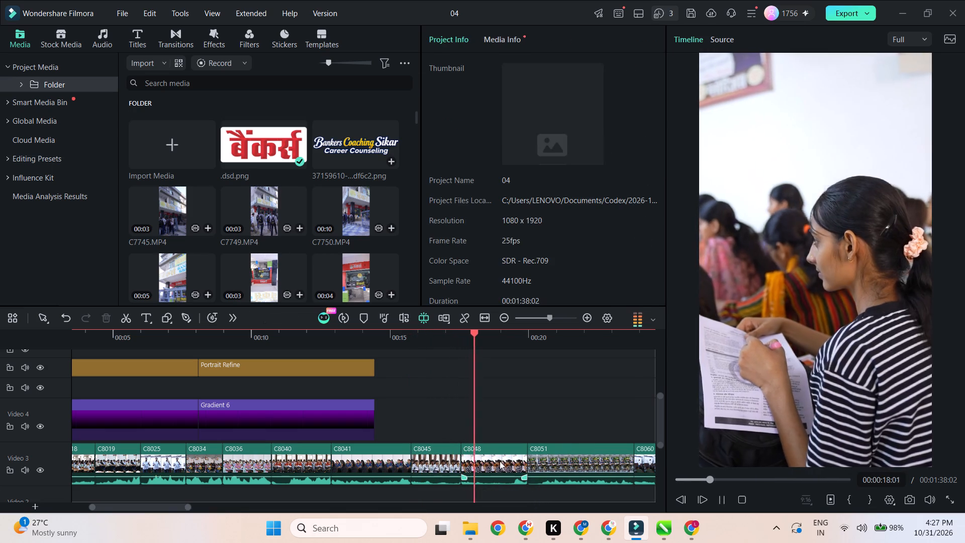
pyautogui.click(503, 461)
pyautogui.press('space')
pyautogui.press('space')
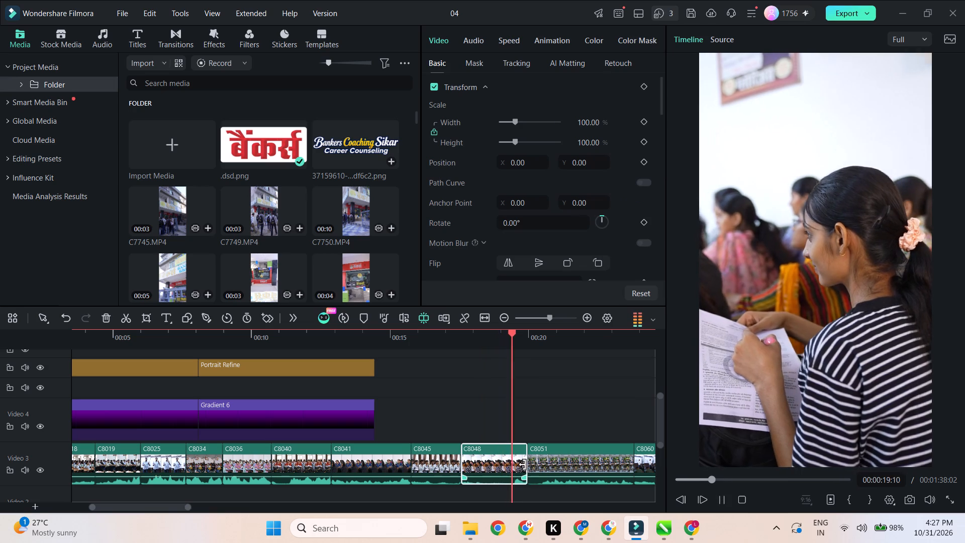
pyautogui.moveTo(523, 465); pyautogui.dragTo(488, 485)
pyautogui.click(509, 470)
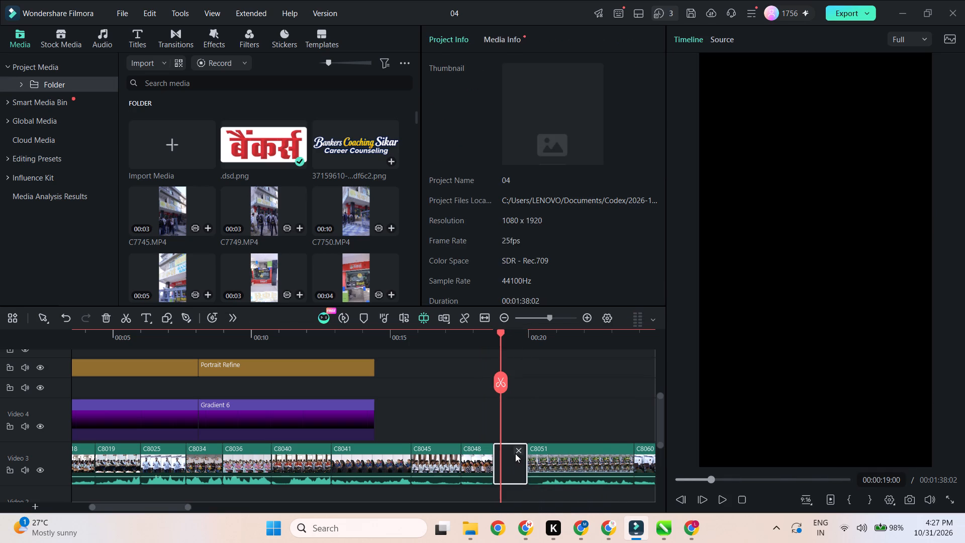
pyautogui.click(520, 452)
# Preview C8051, then scale it to 136.65% and reposition it to X -88.54, Y -351.84 in the frame.
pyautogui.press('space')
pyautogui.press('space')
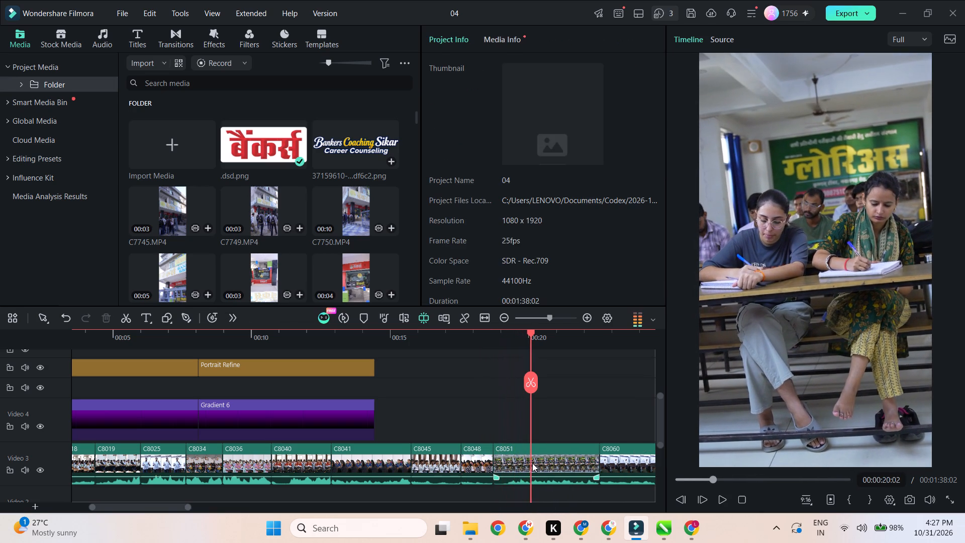
pyautogui.click(602, 530)
pyautogui.click(606, 531)
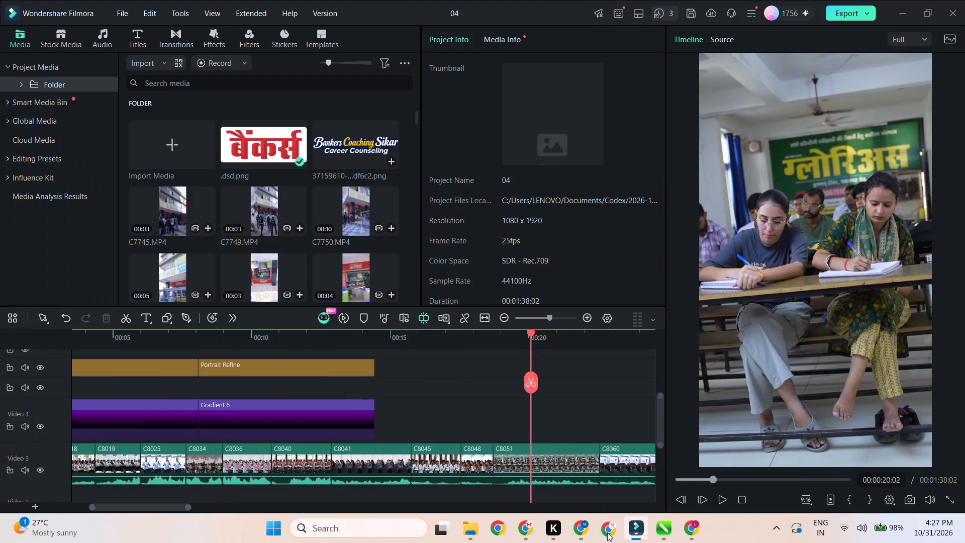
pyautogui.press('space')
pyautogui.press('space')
pyautogui.click(563, 468)
pyautogui.click(719, 311)
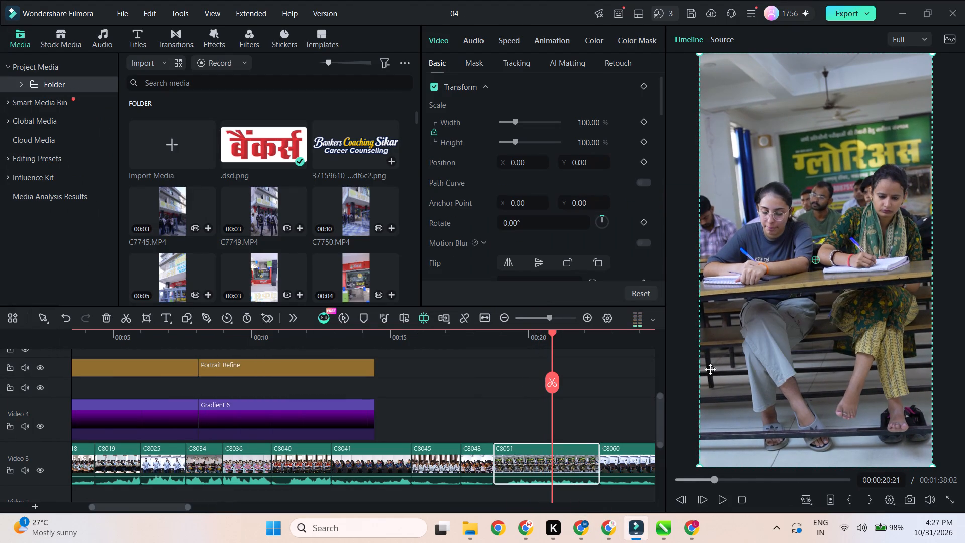
pyautogui.moveTo(700, 465); pyautogui.dragTo(643, 541)
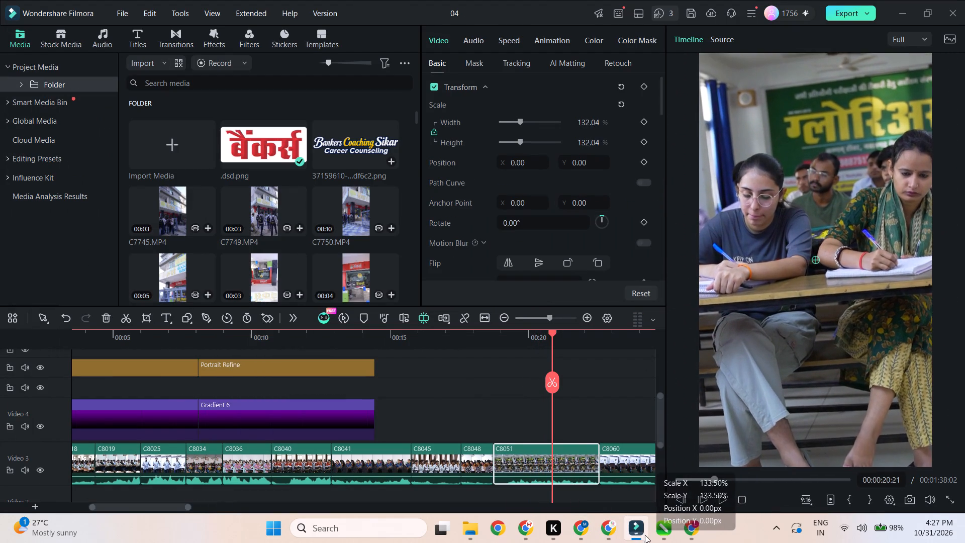
pyautogui.moveTo(744, 387); pyautogui.dragTo(726, 468)
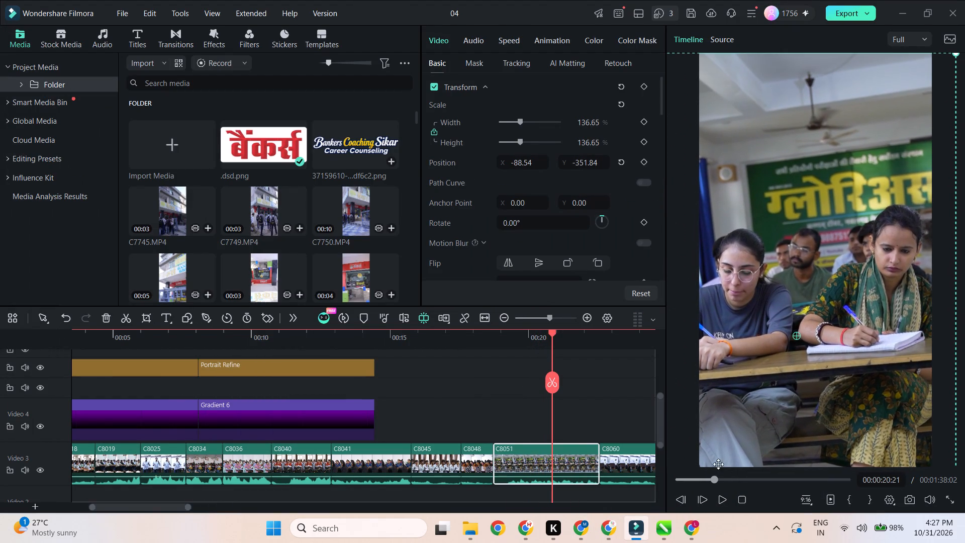
# Play the reframed C8051, trim about 1.2 seconds off its start, and close the gap after C8048.
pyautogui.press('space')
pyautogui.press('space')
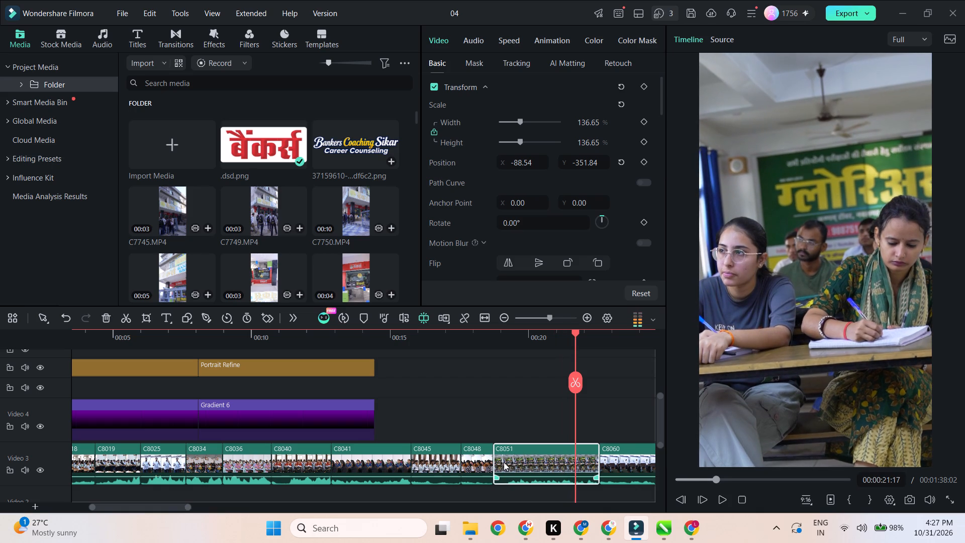
pyautogui.moveTo(497, 463); pyautogui.dragTo(529, 473)
pyautogui.click(515, 458)
pyautogui.click(520, 450)
# Play C8051 again, trim its end to about 00:00:20:09, and close the gap before C8060.
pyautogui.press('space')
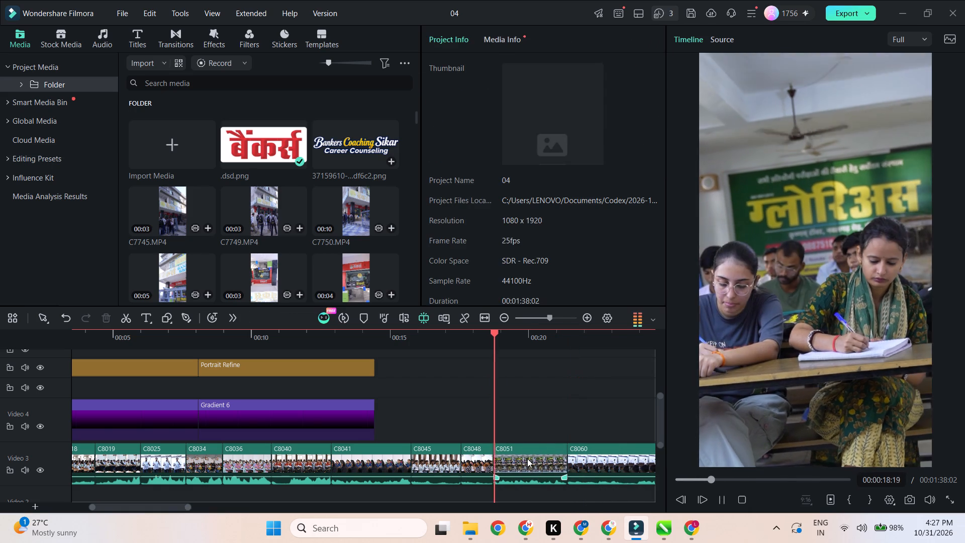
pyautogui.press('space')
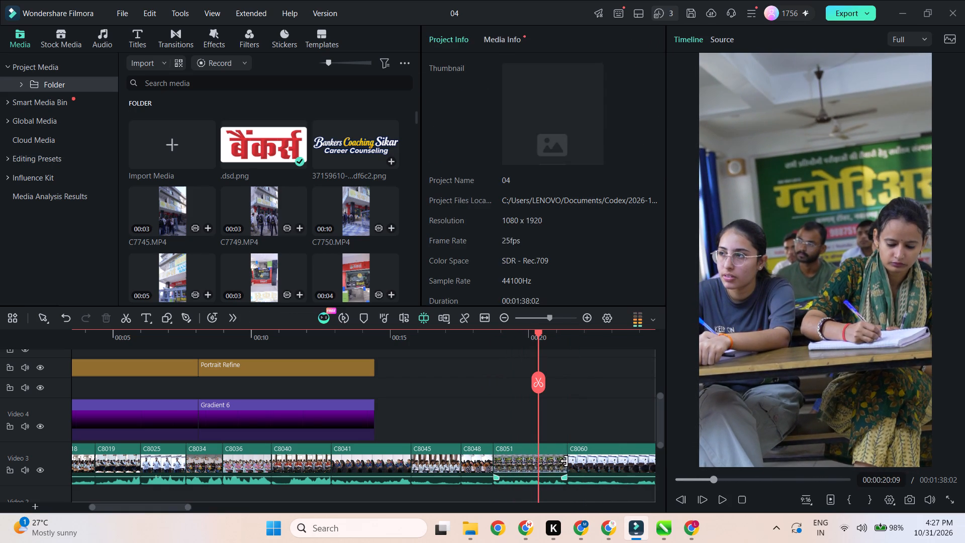
pyautogui.moveTo(563, 458); pyautogui.dragTo(535, 485)
pyautogui.click(554, 464)
pyautogui.click(557, 453)
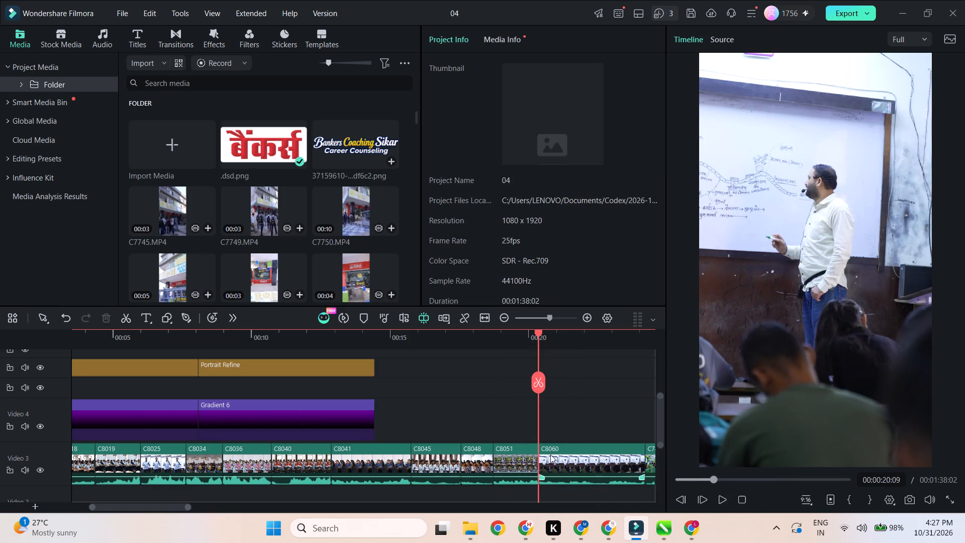
# Preview C8060, then delete it from Video 3 and close the gap so C7896 directly follows C8051.
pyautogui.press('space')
pyautogui.keyDown('ctrl'); pyautogui.scroll(-5, 558, 430); pyautogui.keyUp('ctrl')
pyautogui.scroll(-2, 466, 444)
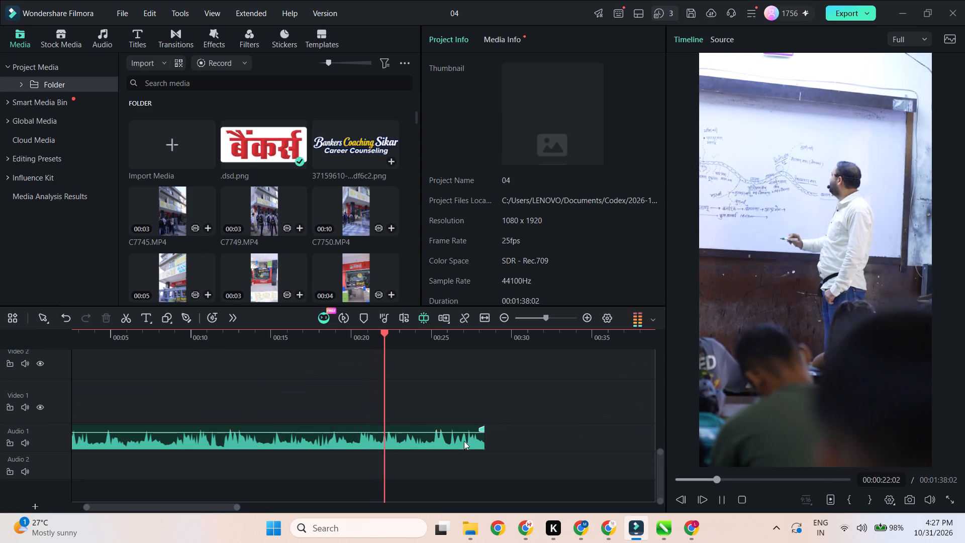
pyautogui.scroll(1, 464, 435)
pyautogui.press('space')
pyautogui.scroll(3, 440, 446)
pyautogui.click(398, 463)
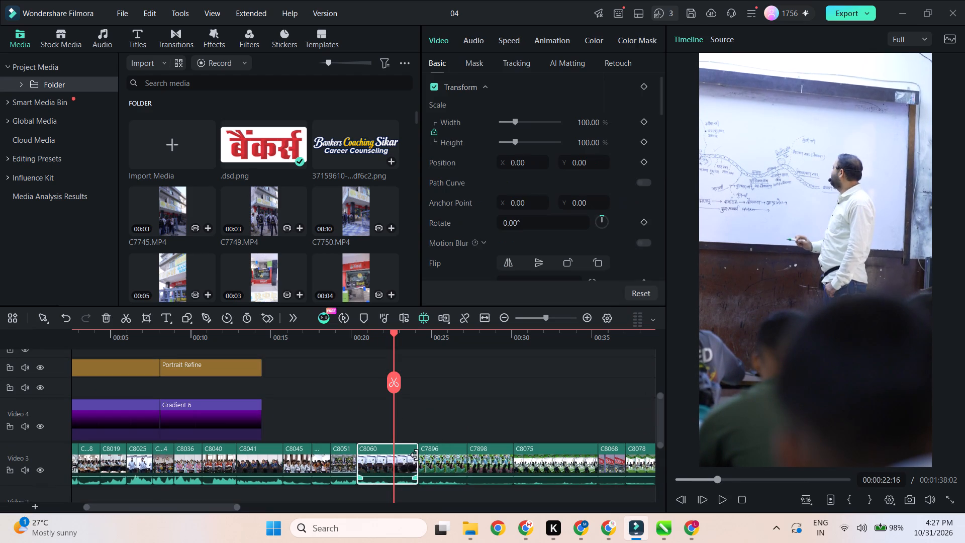
pyautogui.moveTo(416, 459); pyautogui.dragTo(370, 493)
pyautogui.click(369, 466)
pyautogui.press('Delete')
pyautogui.click(393, 469)
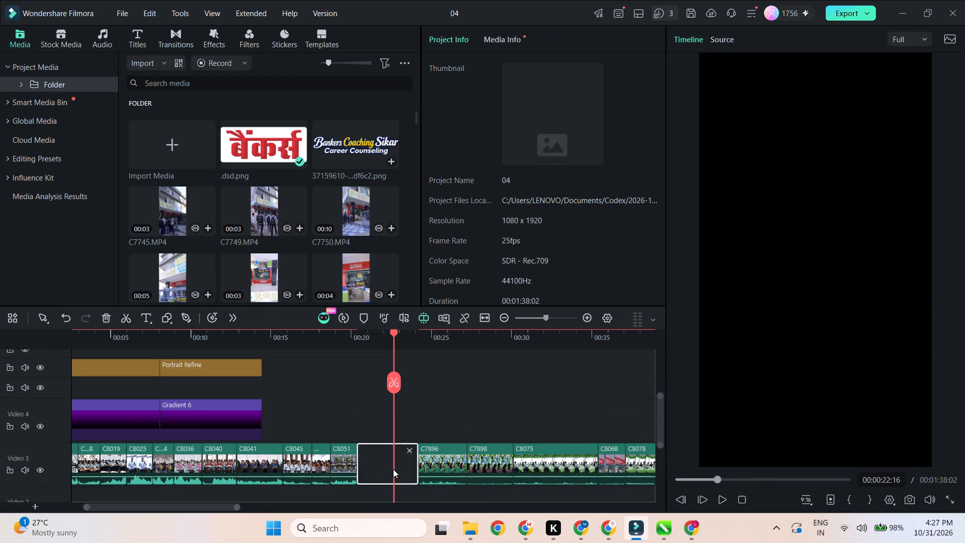
pyautogui.press('Delete')
# Play C7896, trim its end to about 00:00:22:02, and close the gap so C7898 directly follows.
pyautogui.press('space')
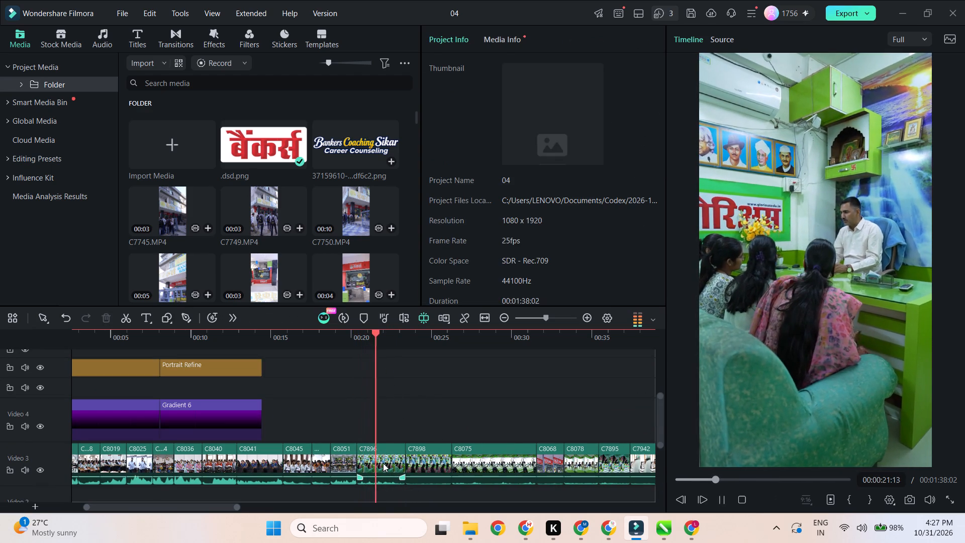
pyautogui.press('space')
pyautogui.click(385, 459)
pyautogui.moveTo(400, 461); pyautogui.dragTo(391, 476)
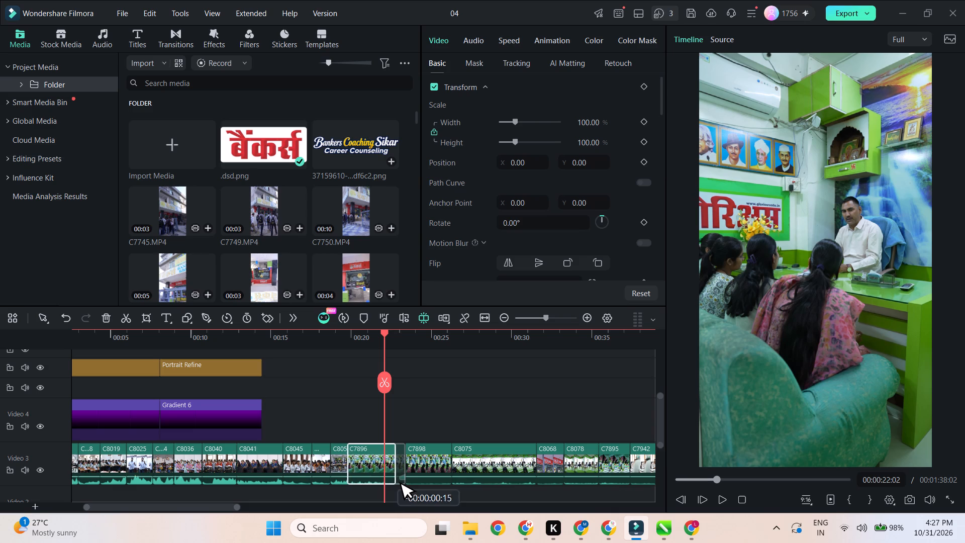
pyautogui.moveTo(391, 476); pyautogui.dragTo(403, 470)
pyautogui.moveTo(403, 459); pyautogui.dragTo(383, 487)
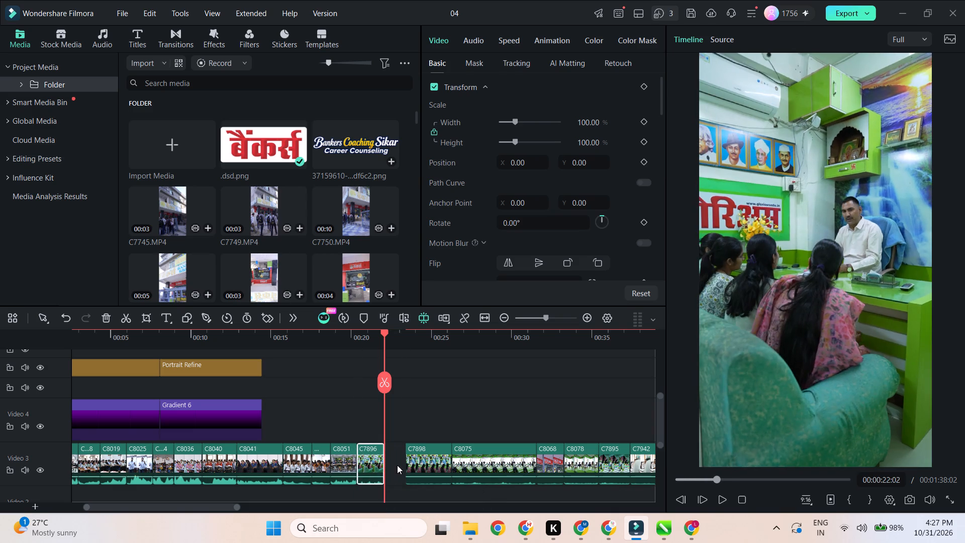
pyautogui.click(400, 464)
pyautogui.click(400, 451)
# Play C7898, delete it from Video 3, and close the gap so C8075 directly follows C7896.
pyautogui.press('space')
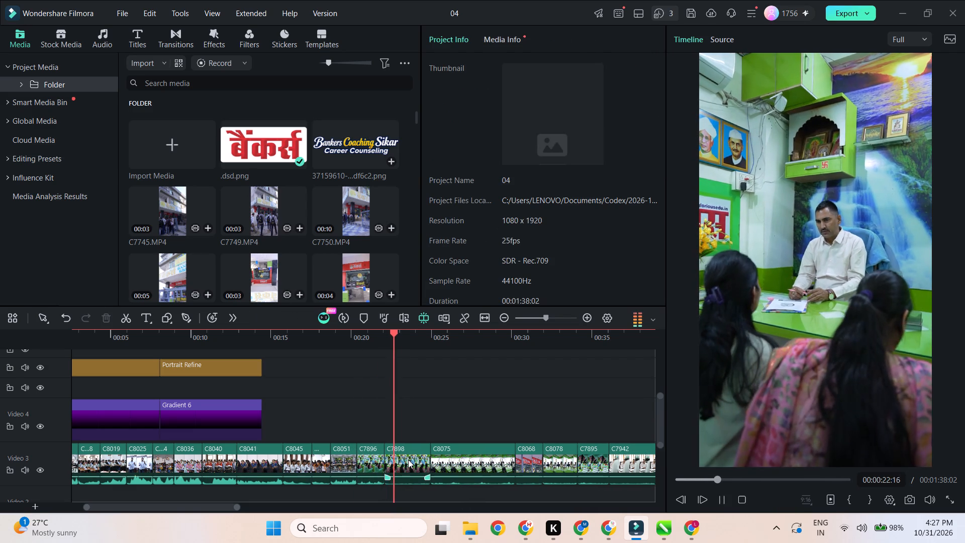
pyautogui.click(408, 460)
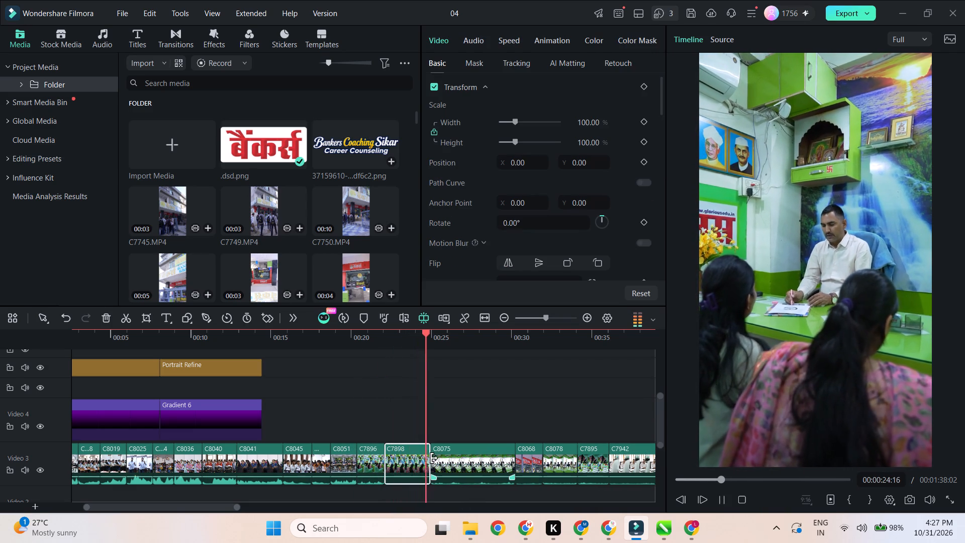
pyautogui.press('space')
pyautogui.click(414, 464)
pyautogui.press('Delete')
pyautogui.click(416, 464)
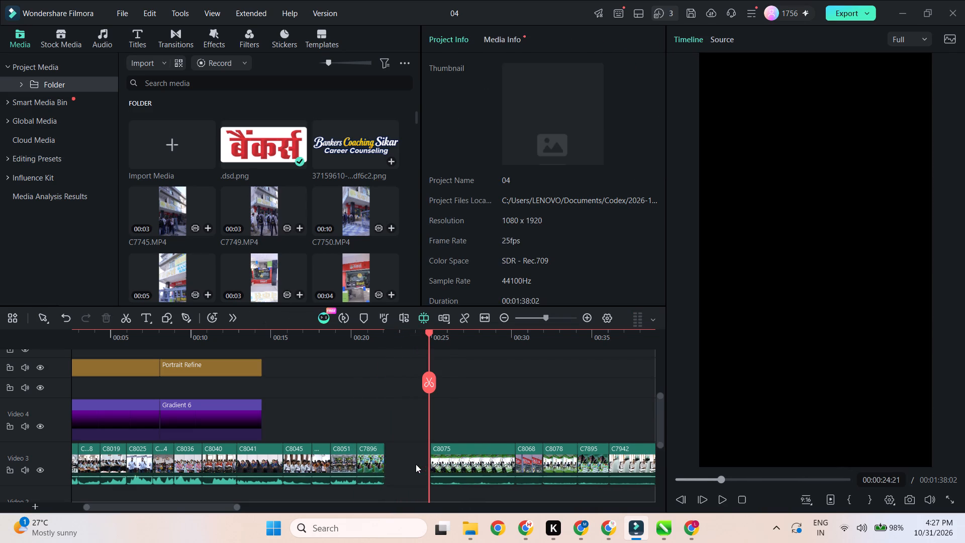
pyautogui.press('Delete')
# Play C8075, trim its end to leave about 1.6 seconds, and close the gap so C8068 directly follows.
pyautogui.press('space')
pyautogui.click(425, 460)
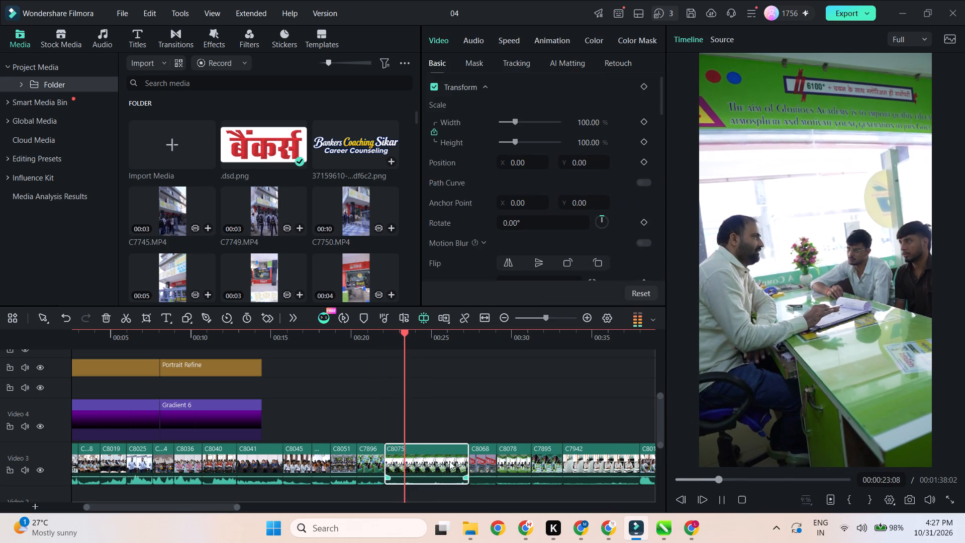
pyautogui.press('space')
pyautogui.moveTo(467, 463); pyautogui.dragTo(408, 488)
pyautogui.click(439, 464)
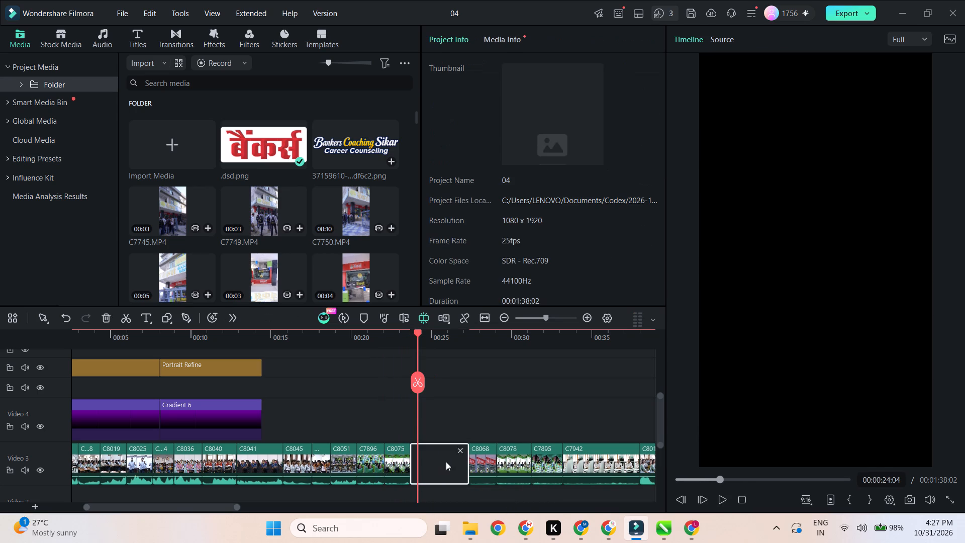
pyautogui.click(458, 452)
# Play the clips after C8075, then delete C7895 and close the gap so C7942 directly follows C8078.
pyautogui.press('space')
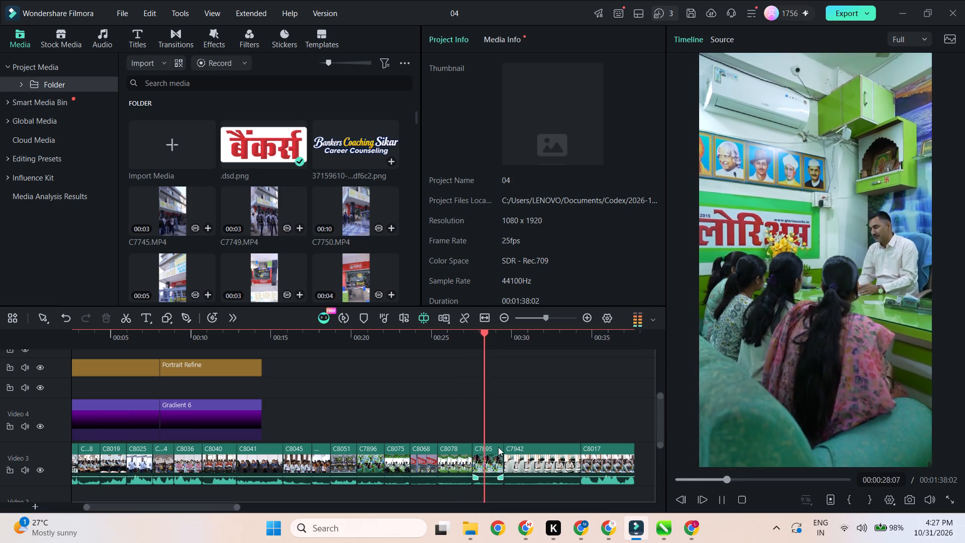
pyautogui.scroll(-1, 515, 436)
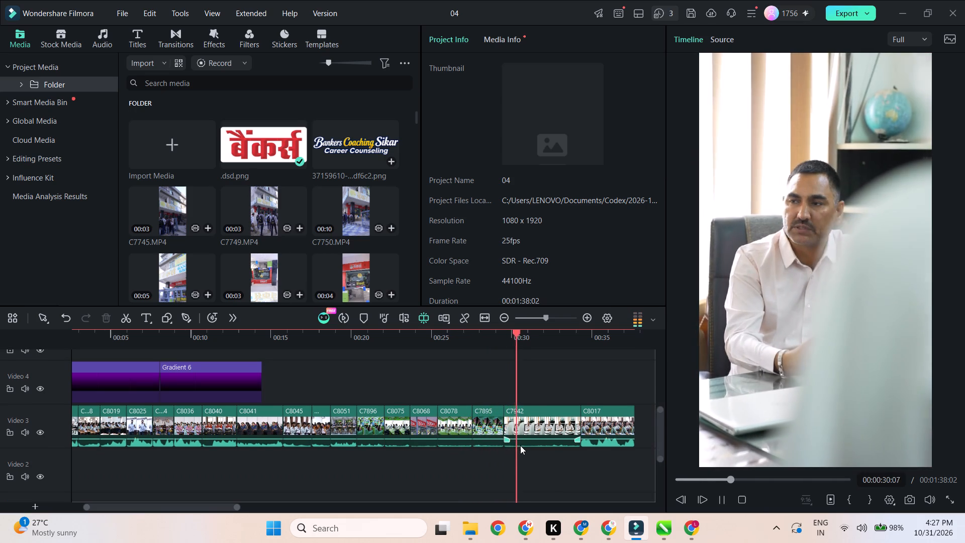
pyautogui.scroll(1, 505, 434)
pyautogui.click(476, 331)
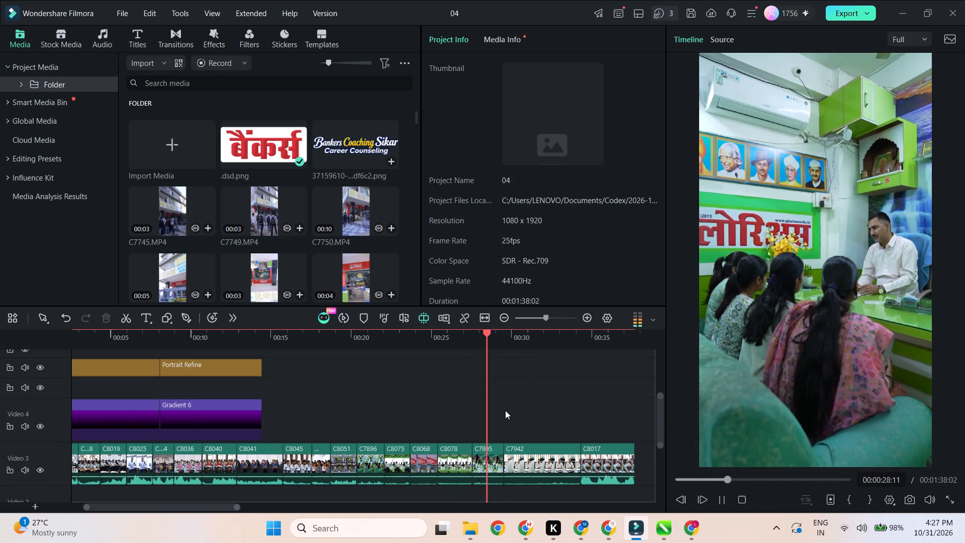
pyautogui.press('space')
pyautogui.click(488, 451)
pyautogui.press('Delete')
pyautogui.click(490, 451)
pyautogui.press('Delete')
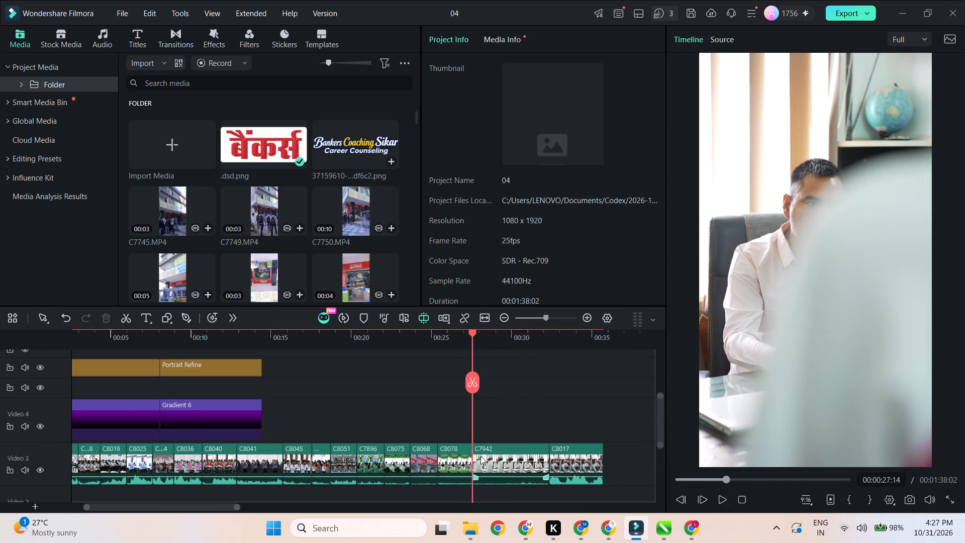
# Play the start of C7942, trim about 1 second off it, and close the gap after C8078.
pyautogui.press('space')
pyautogui.press('space')
pyautogui.moveTo(476, 455); pyautogui.dragTo(487, 469)
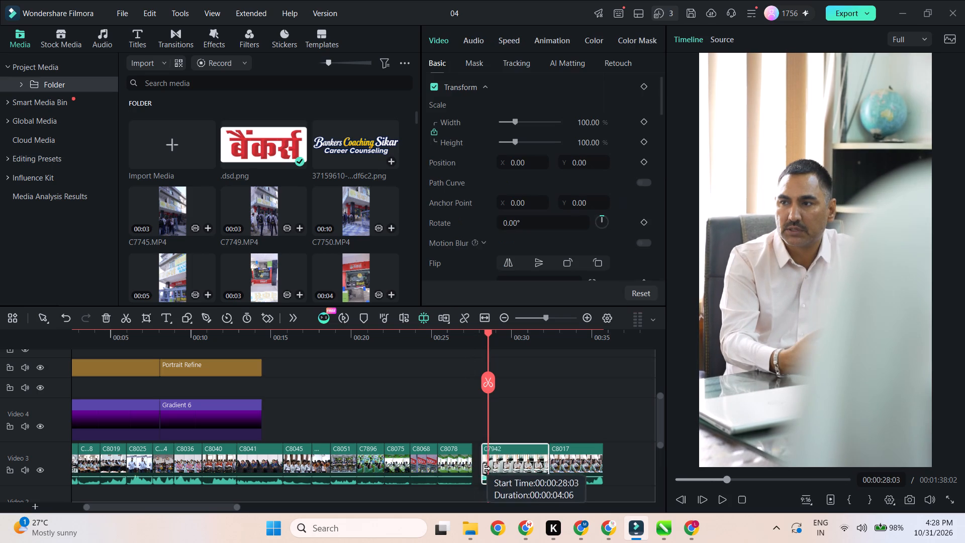
pyautogui.moveTo(487, 469); pyautogui.dragTo(495, 475)
pyautogui.click(482, 458)
pyautogui.click(481, 449)
# Play C7942, trim its end to about 00:00:29:15, and close the gap before C8017.
pyautogui.press('space')
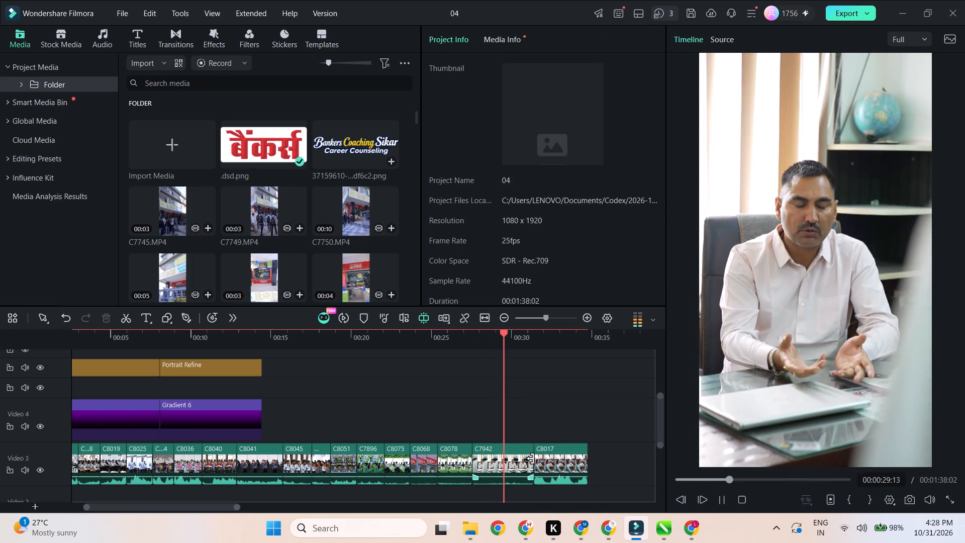
pyautogui.press('space')
pyautogui.moveTo(531, 459); pyautogui.dragTo(502, 484)
pyautogui.click(525, 459)
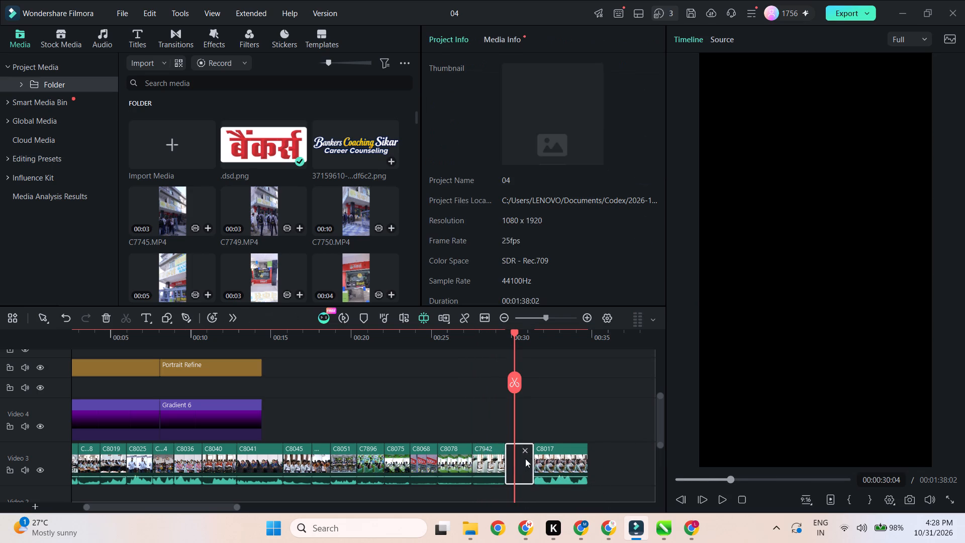
pyautogui.click(526, 451)
# Play C8017 at the end of Video 3 and delete it, leaving C7942 as the last clip.
pyautogui.press('space')
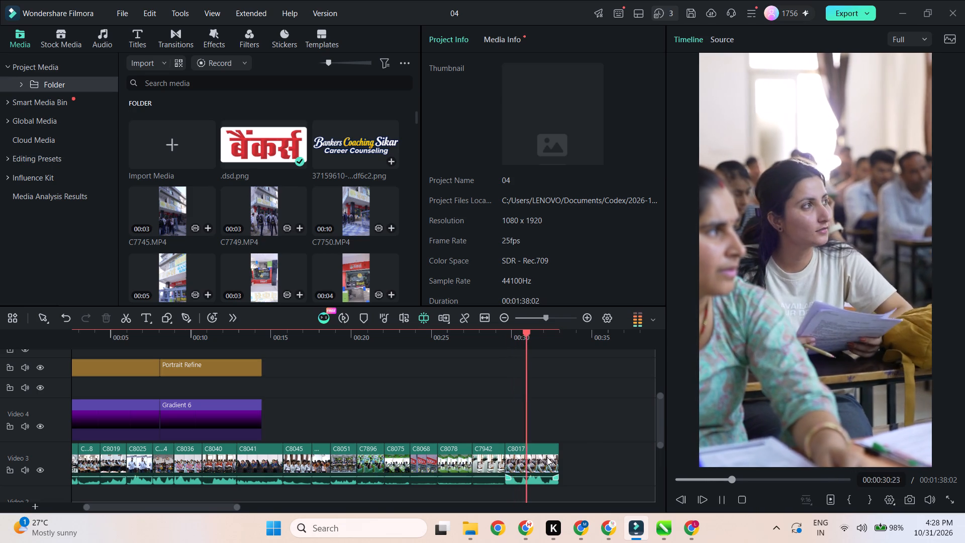
pyautogui.press('space')
pyautogui.click(544, 460)
pyautogui.press('Delete')
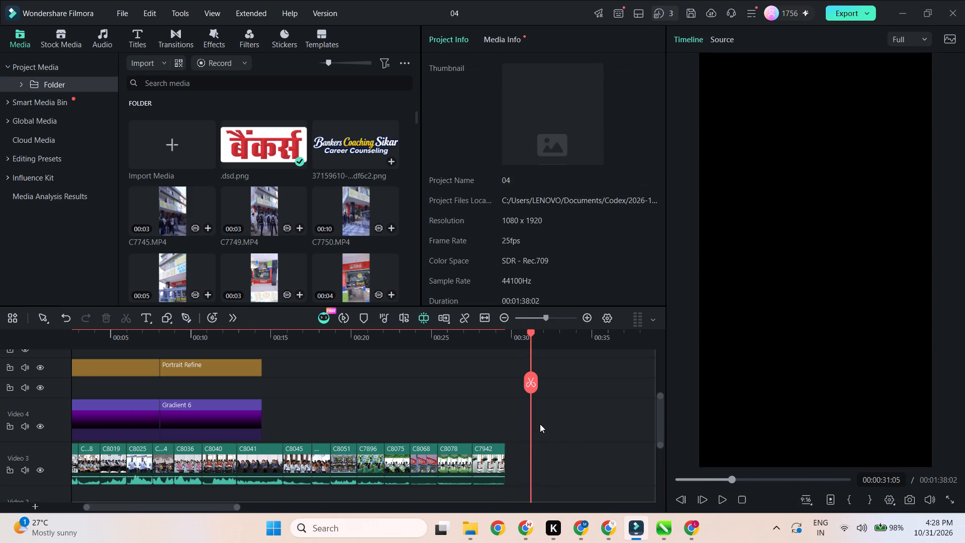
# Select all 16 clips on Video 3 and detach their audio.
pyautogui.keyDown('ctrl'); pyautogui.scroll(-4, 540, 424); pyautogui.keyUp('ctrl')
pyautogui.moveTo(418, 454); pyautogui.dragTo(53, 461)
pyautogui.rightClick(81, 459)
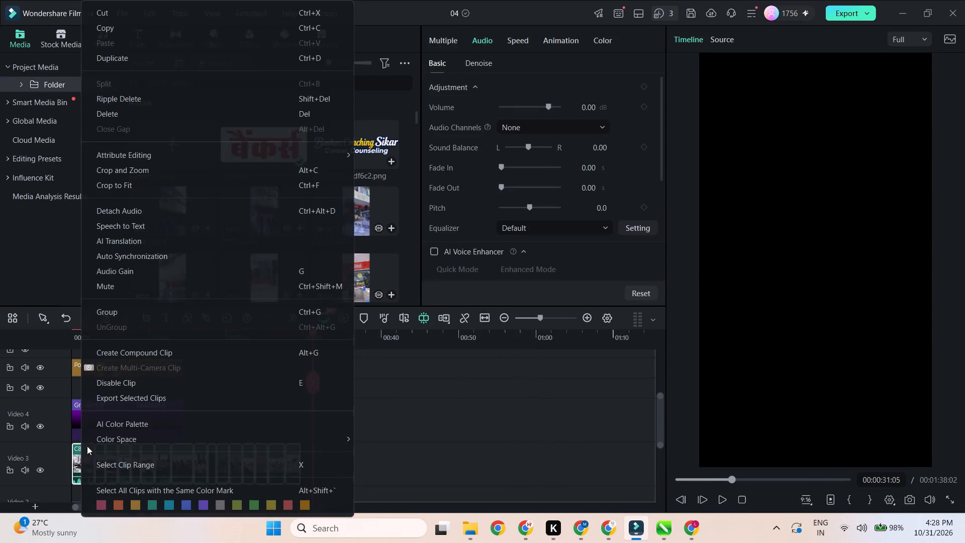
pyautogui.click(130, 226)
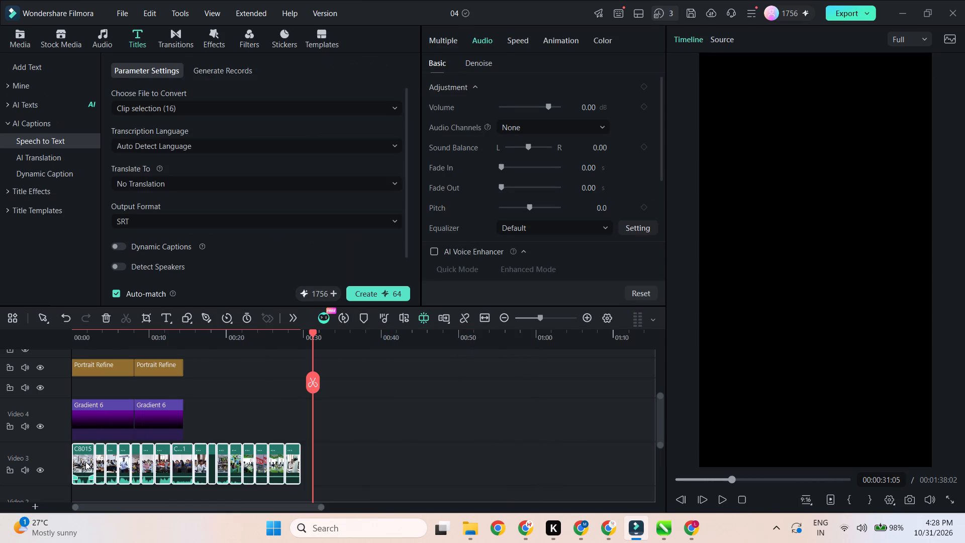
pyautogui.rightClick(85, 460)
pyautogui.click(134, 209)
# Select all the detached classroom and office clip audio on Audio 2 and delete it.
pyautogui.scroll(-5, 176, 409)
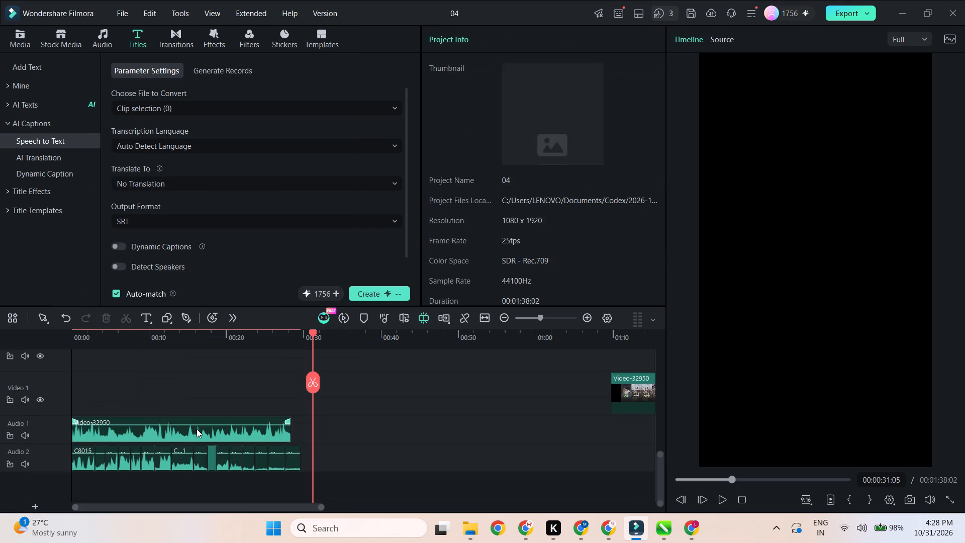
pyautogui.scroll(-2, 197, 429)
pyautogui.moveTo(344, 457); pyautogui.dragTo(65, 464)
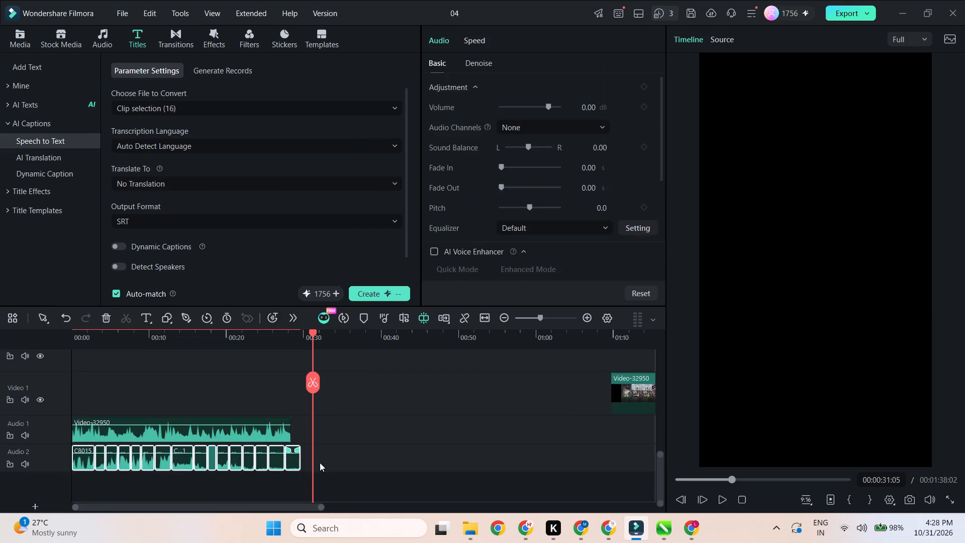
pyautogui.press('Delete')
# Delete the empty gap and the Video-32950 clip from Video 1, keeping its audio on Audio 1.
pyautogui.click(606, 385)
pyautogui.press('Delete')
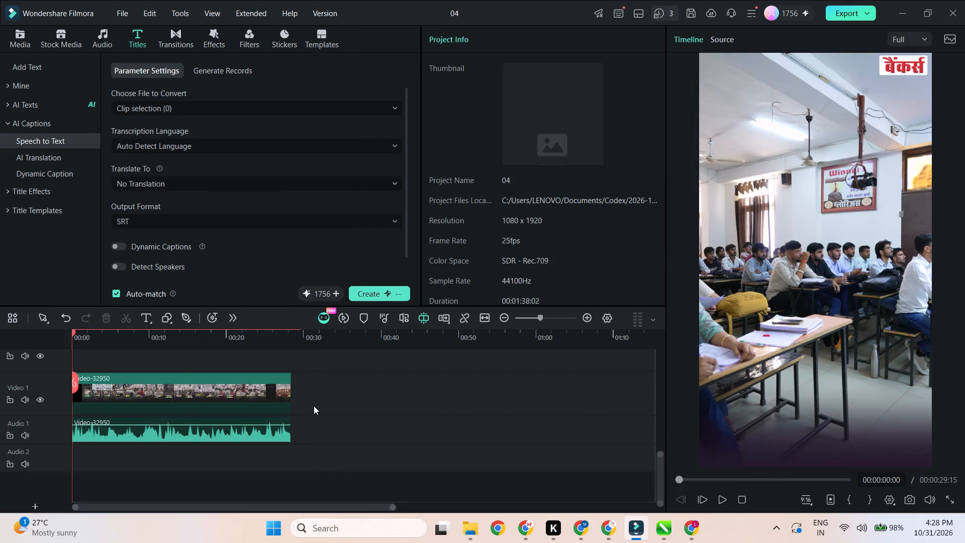
pyautogui.click(248, 405)
pyautogui.press('Delete')
# Play the Video 3 sequence from the start, delete clip C8036 and close the gap it leaves.
pyautogui.scroll(2, 327, 412)
pyautogui.press('space')
pyautogui.keyDown('ctrl'); pyautogui.scroll(3, 319, 424); pyautogui.keyUp('ctrl')
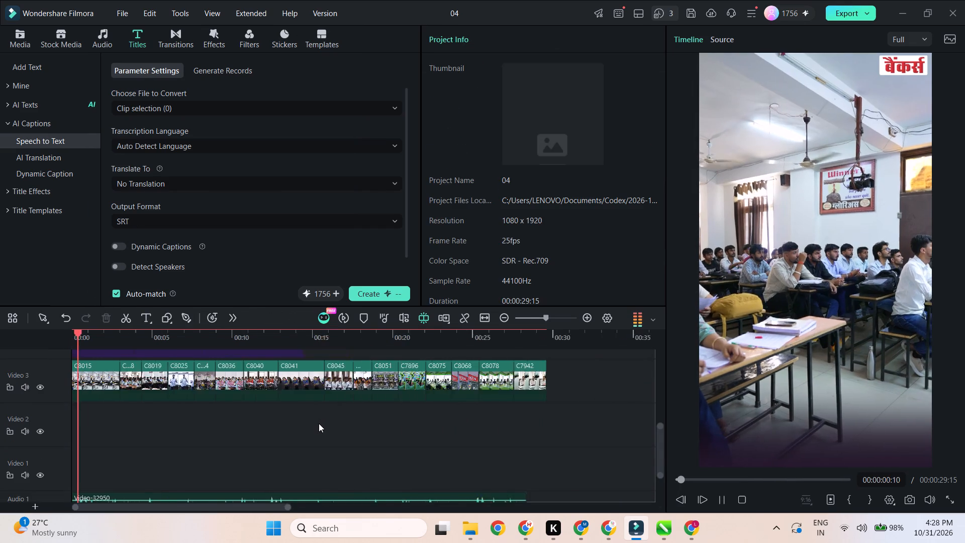
pyautogui.keyDown('ctrl'); pyautogui.scroll(5, 319, 423); pyautogui.keyUp('ctrl')
pyautogui.press('space')
pyautogui.keyDown('ctrl'); pyautogui.scroll(-3, 199, 410); pyautogui.keyUp('ctrl')
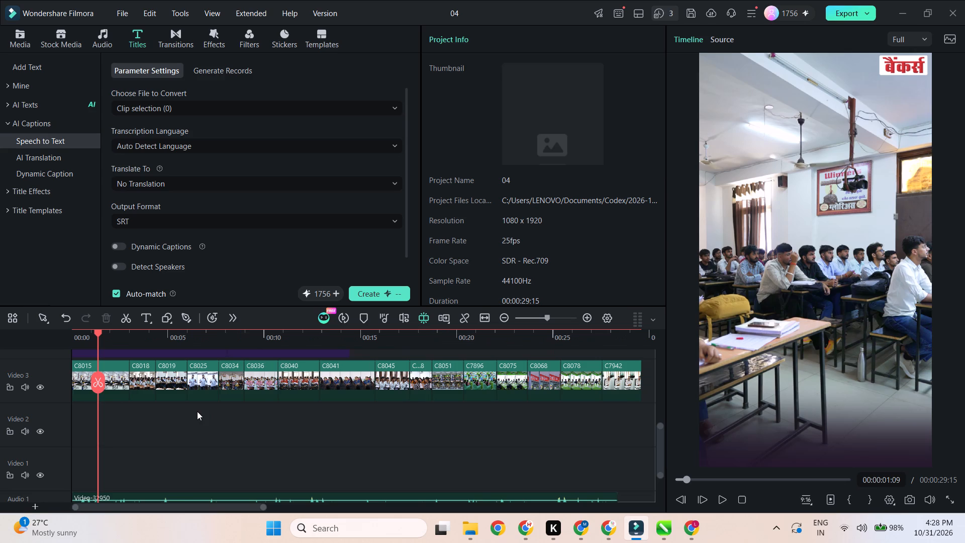
pyautogui.press('space')
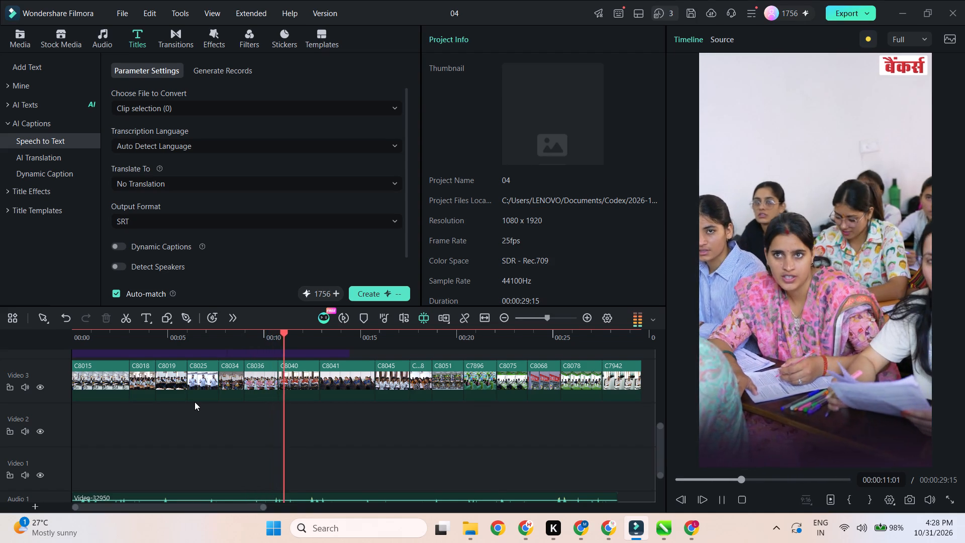
pyautogui.press('space')
pyautogui.click(263, 380)
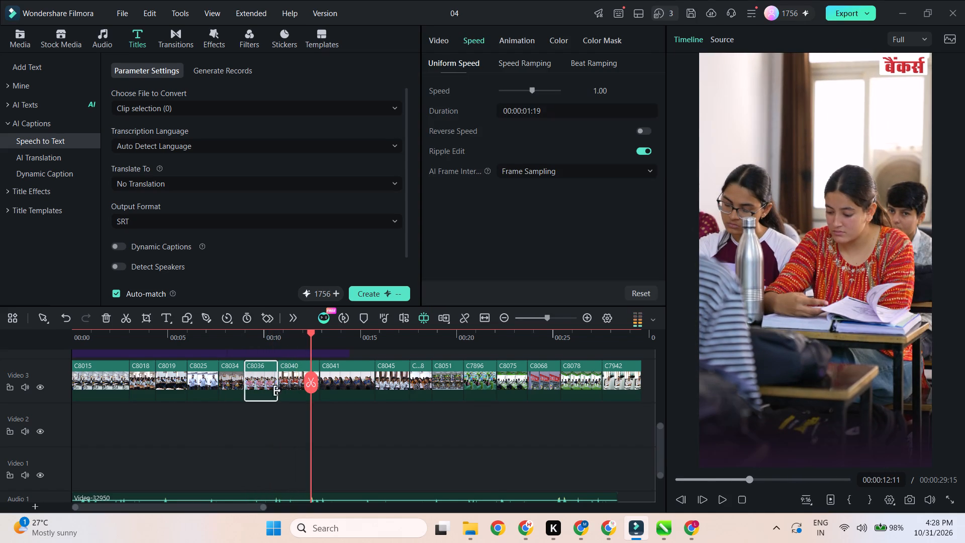
pyautogui.press('Delete')
pyautogui.click(262, 385)
pyautogui.press('Delete')
# Review the playback of Video 3 from C8040 onward, and check clip C8051.
pyautogui.press('space')
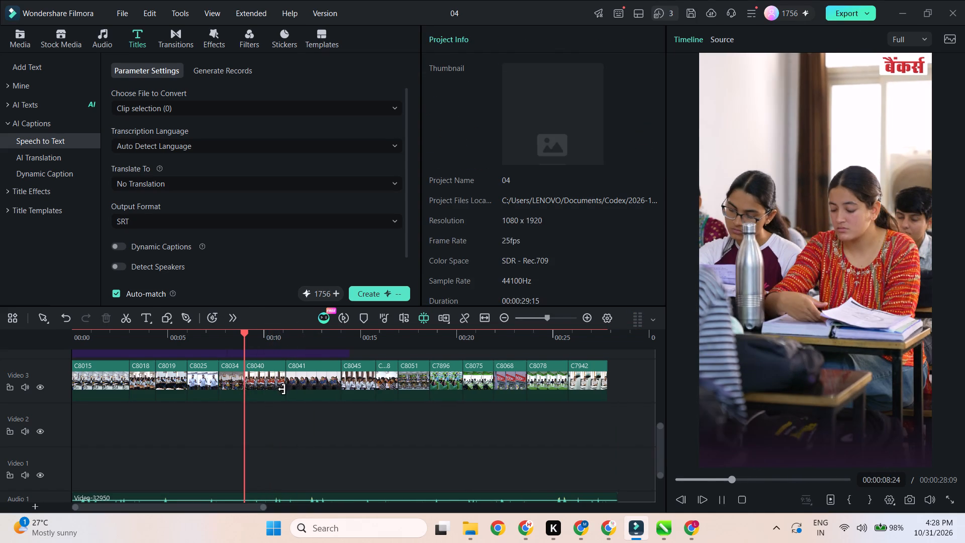
pyautogui.scroll(1, 521, 387)
pyautogui.press('space')
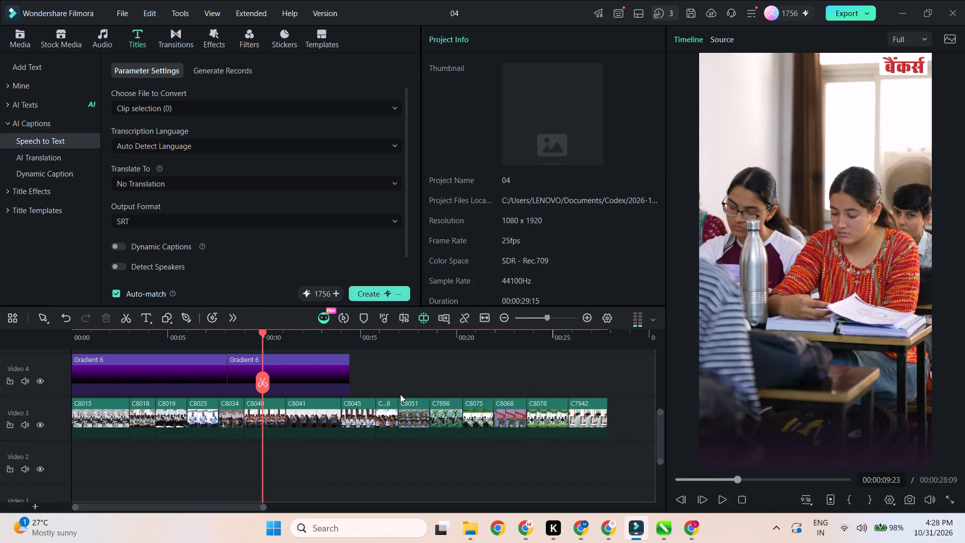
pyautogui.press('space')
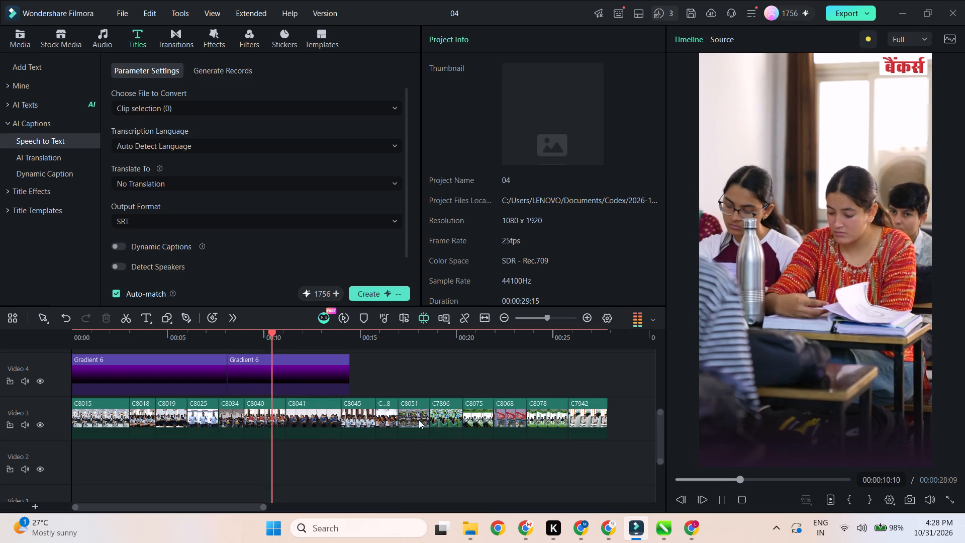
pyautogui.press('space')
pyautogui.moveTo(631, 411); pyautogui.dragTo(418, 425)
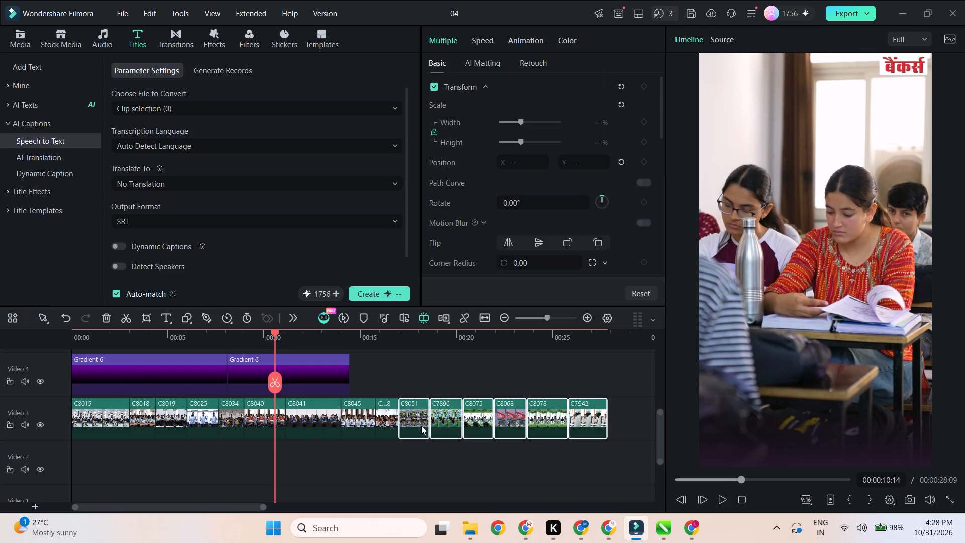
pyautogui.click(469, 459)
pyautogui.click(406, 336)
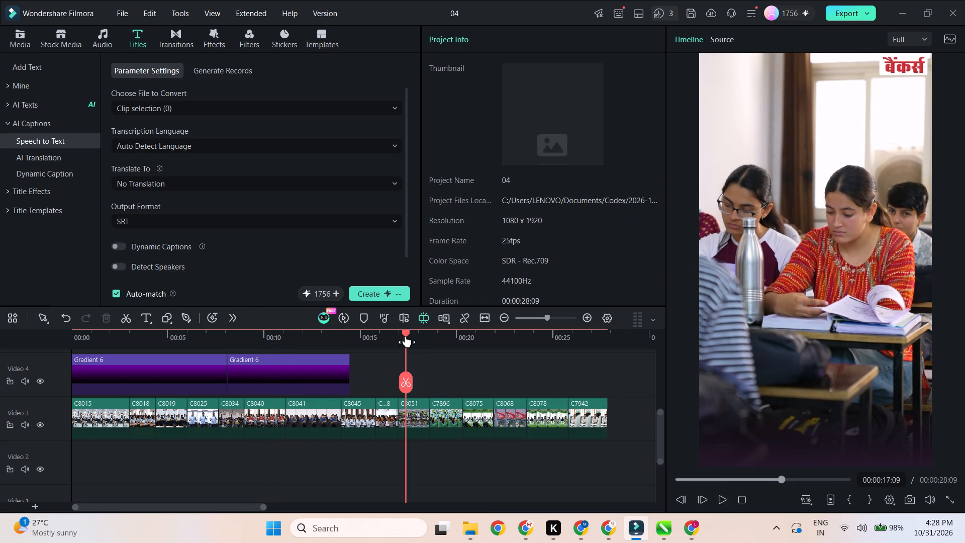
pyautogui.press('space')
pyautogui.press('space')
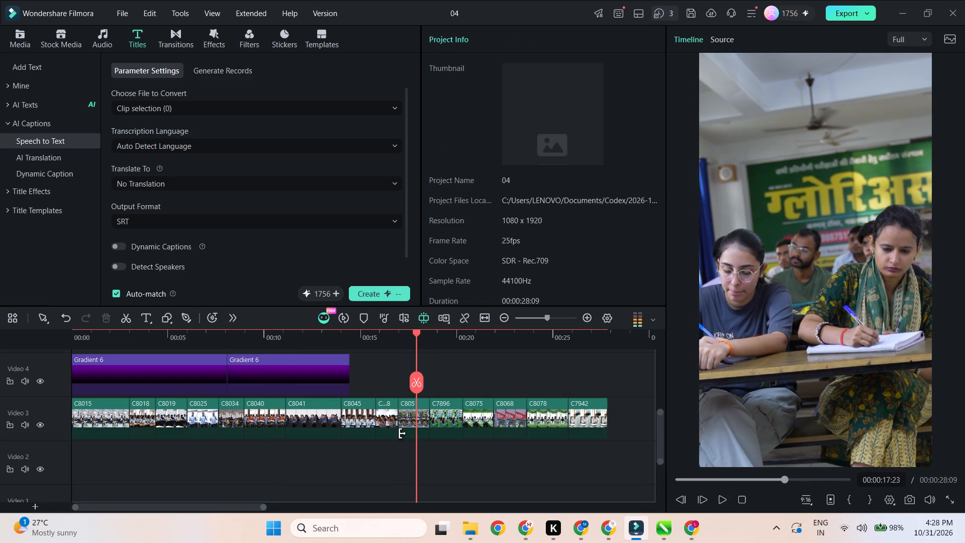
# Move the clips from C8018 through C8051 to after C7942 on Video 3 and close the gap behind C8015.
pyautogui.keyDown('ctrl'); pyautogui.scroll(-3, 369, 434); pyautogui.keyUp('ctrl')
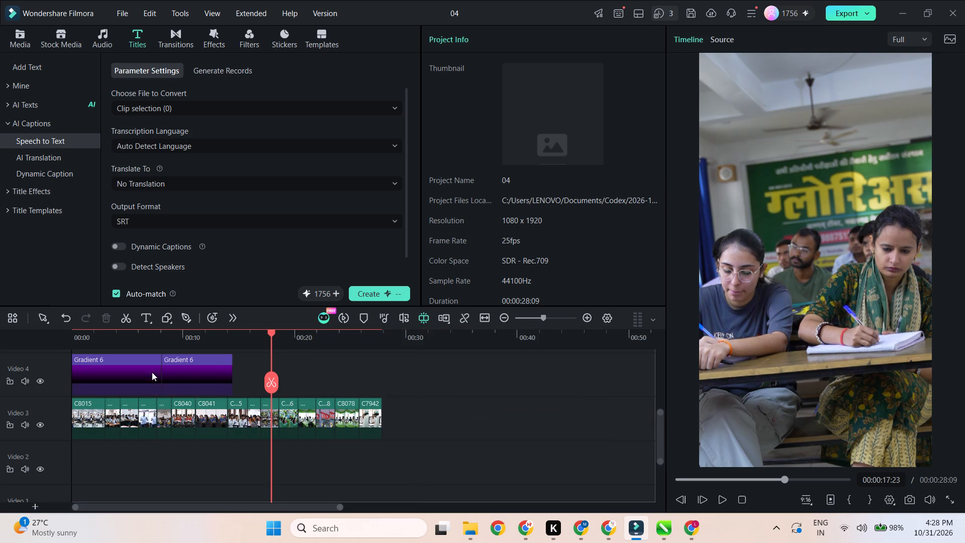
pyautogui.moveTo(109, 445); pyautogui.dragTo(247, 416)
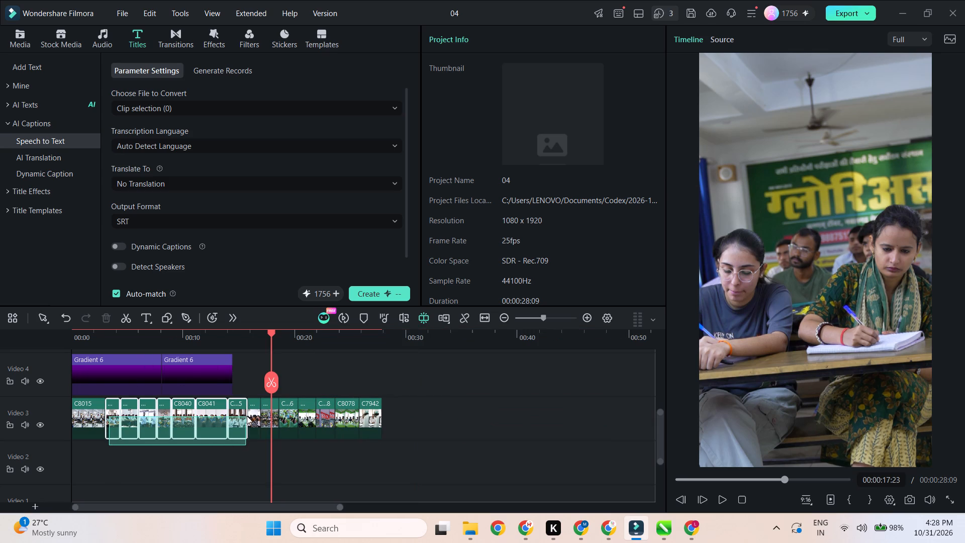
pyautogui.moveTo(247, 416); pyautogui.dragTo(266, 412)
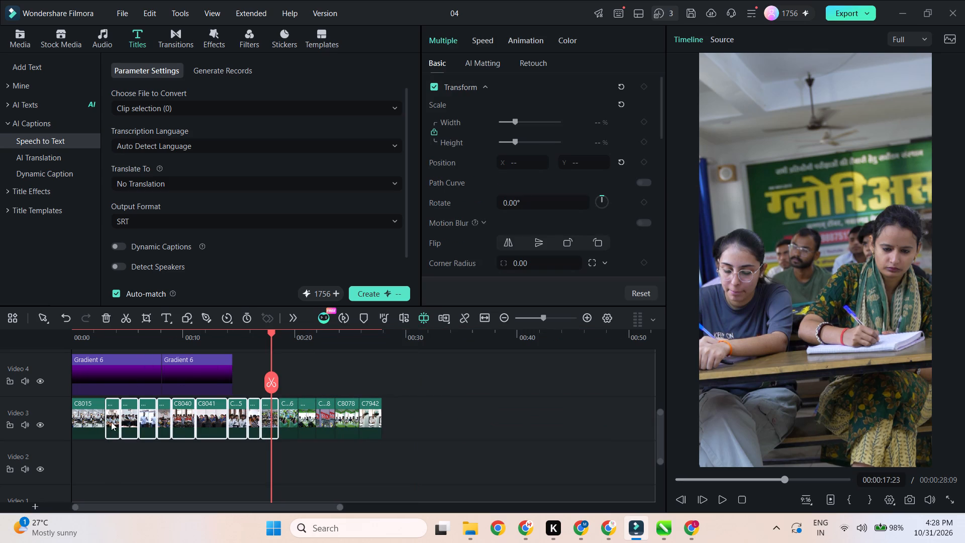
pyautogui.moveTo(112, 419); pyautogui.dragTo(390, 418)
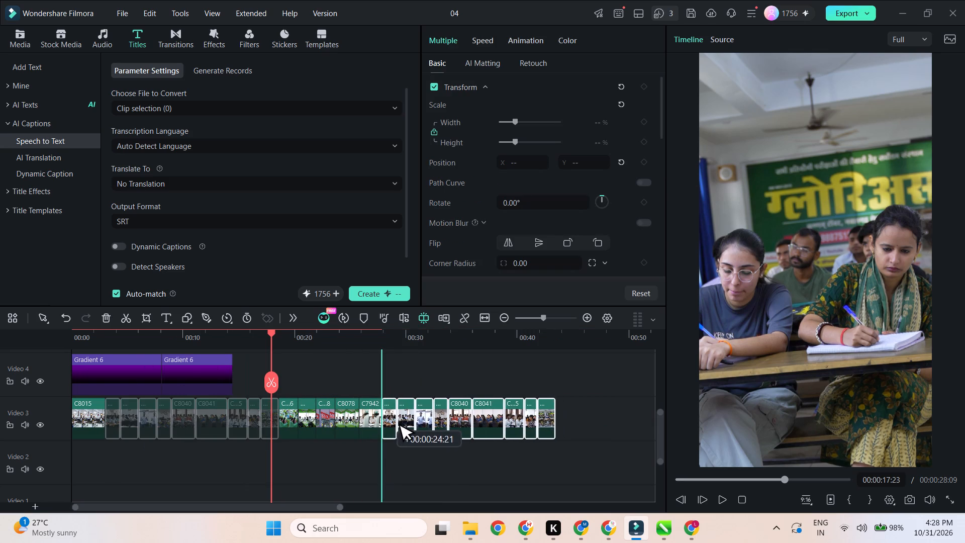
pyautogui.moveTo(390, 418); pyautogui.dragTo(390, 418)
pyautogui.click(239, 406)
pyautogui.click(269, 404)
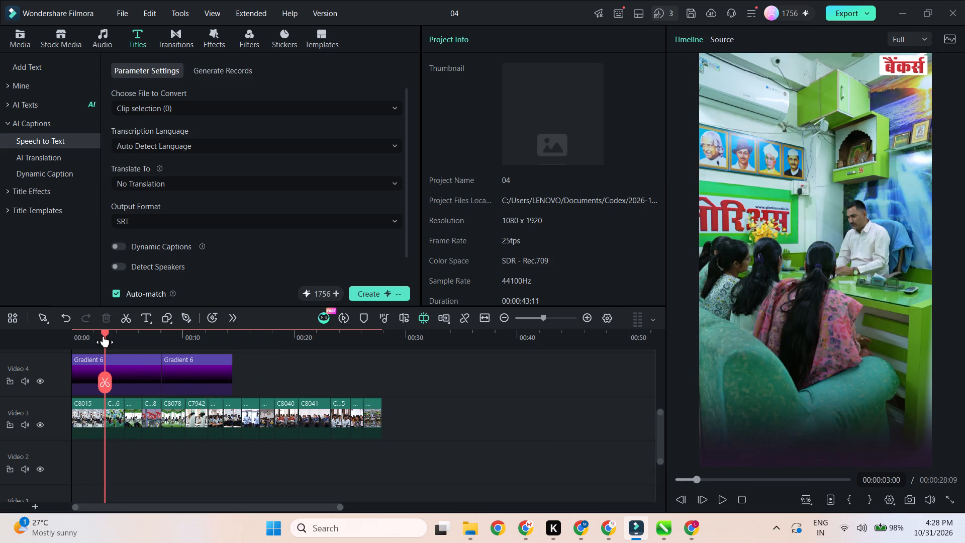
# Delete the second Portrait Refine segment and the second Gradient 6 segment above the Video 3 clips.
pyautogui.moveTo(104, 336); pyautogui.dragTo(8, 340)
pyautogui.scroll(2, 259, 398)
pyautogui.moveTo(257, 447); pyautogui.dragTo(150, 392)
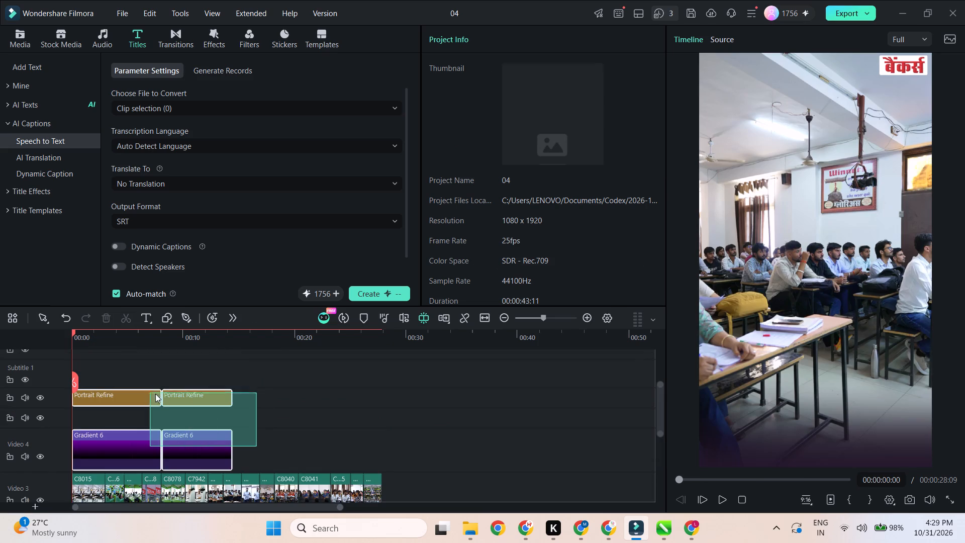
pyautogui.click(296, 414)
pyautogui.moveTo(280, 457); pyautogui.dragTo(199, 390)
pyautogui.press('Delete')
# Extend the remaining Portrait Refine and Gradient 6 segments together to the end of the last Video 3 clip.
pyautogui.moveTo(235, 448); pyautogui.dragTo(173, 436)
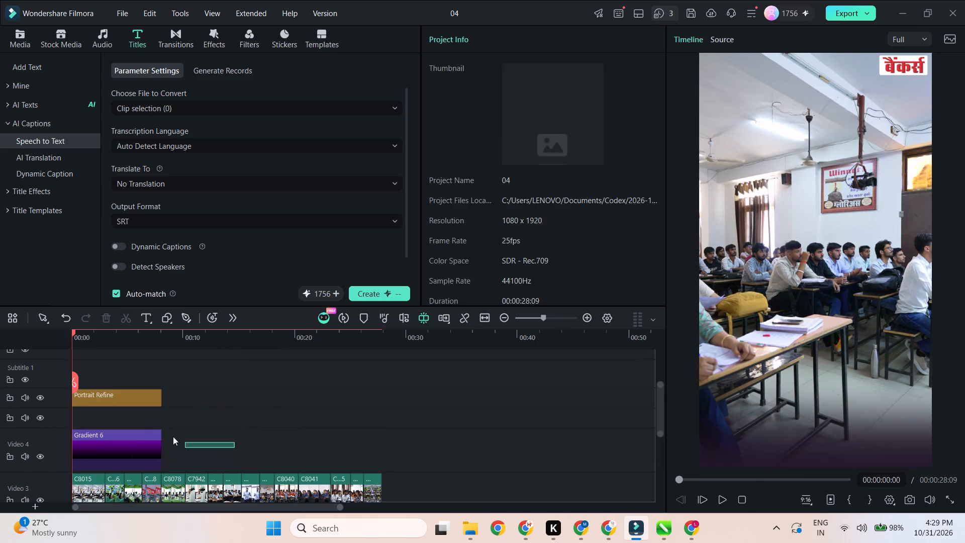
pyautogui.moveTo(173, 436); pyautogui.dragTo(143, 389)
pyautogui.moveTo(158, 447); pyautogui.dragTo(377, 464)
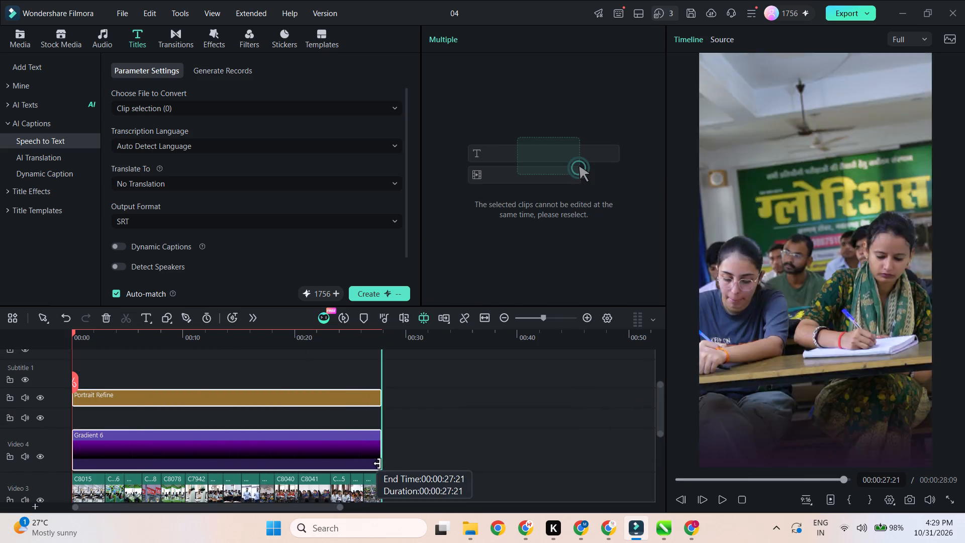
pyautogui.moveTo(377, 464); pyautogui.dragTo(378, 464)
# Delete the empty tracks from the timeline.
pyautogui.scroll(-6, 391, 428)
pyautogui.scroll(4, 402, 454)
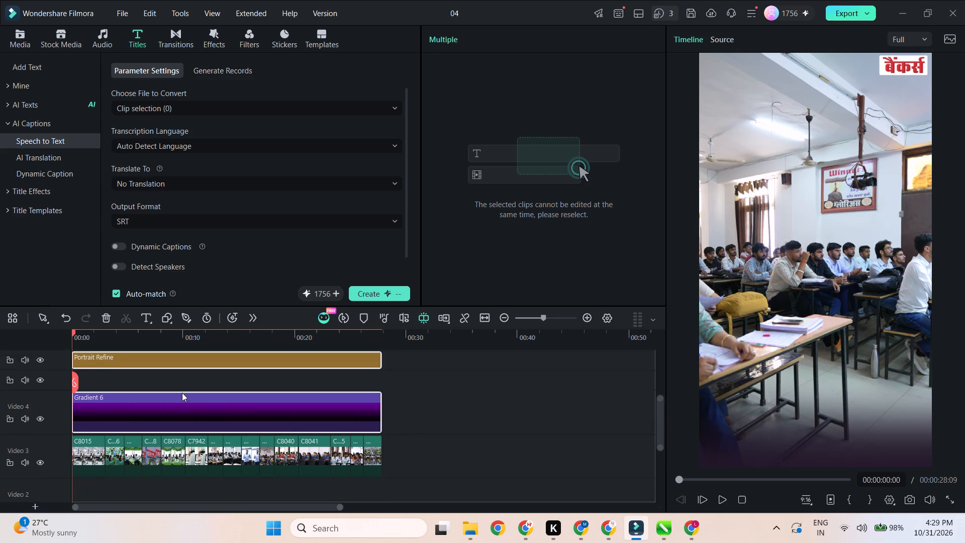
pyautogui.keyDown('ctrl'); pyautogui.scroll(8, 150, 414); pyautogui.keyUp('ctrl')
pyautogui.click(121, 373)
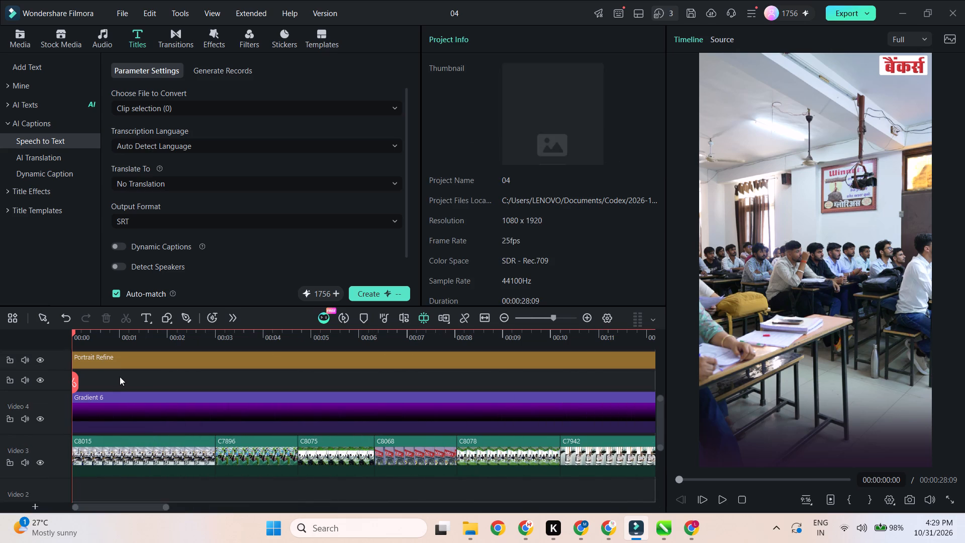
pyautogui.click(120, 377)
pyautogui.rightClick(62, 381)
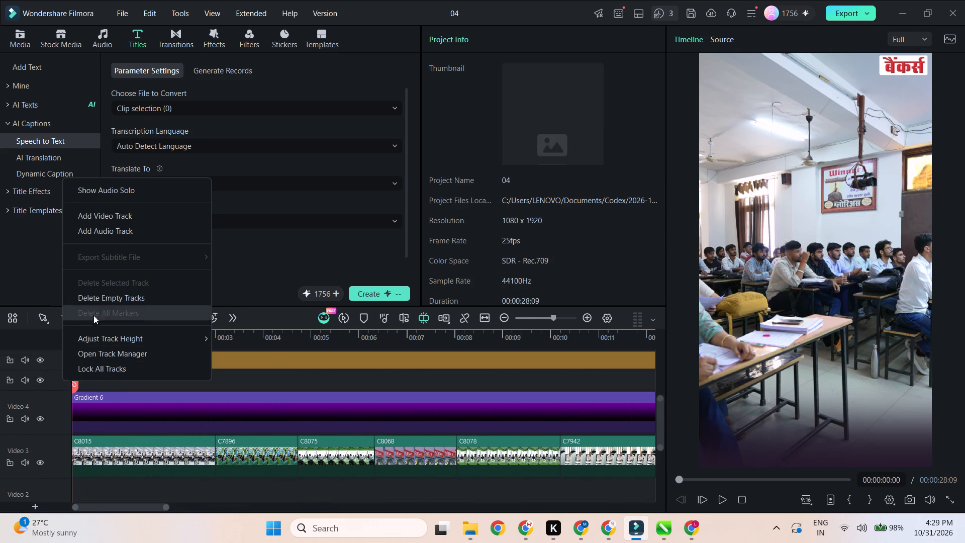
pyautogui.click(106, 300)
# Play through the sequence and delete both .dsd logo clips (बैंकर्स) from Video 4.
pyautogui.scroll(2, 118, 408)
pyautogui.press('space')
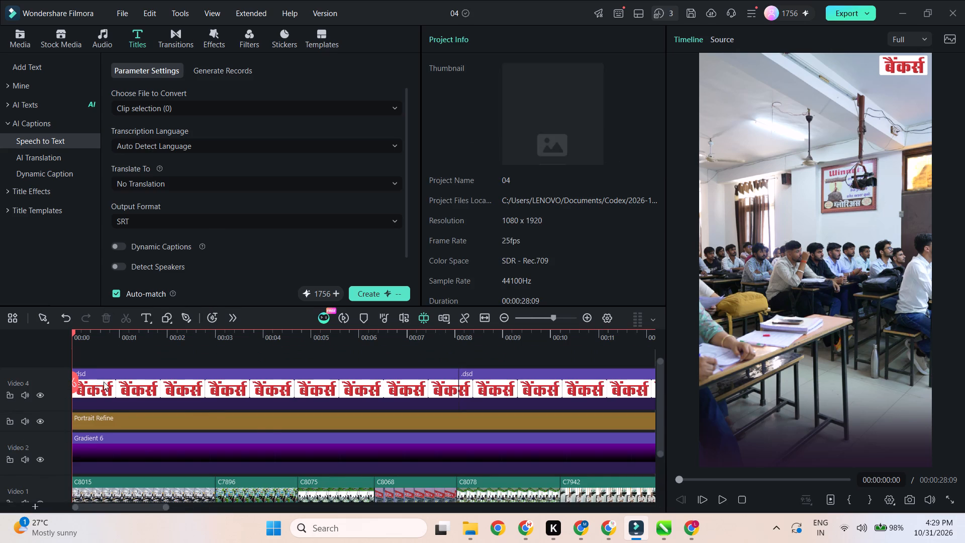
pyautogui.keyDown('ctrl'); pyautogui.scroll(3, 267, 424); pyautogui.keyUp('ctrl')
pyautogui.scroll(2, 267, 424)
pyautogui.click(252, 410)
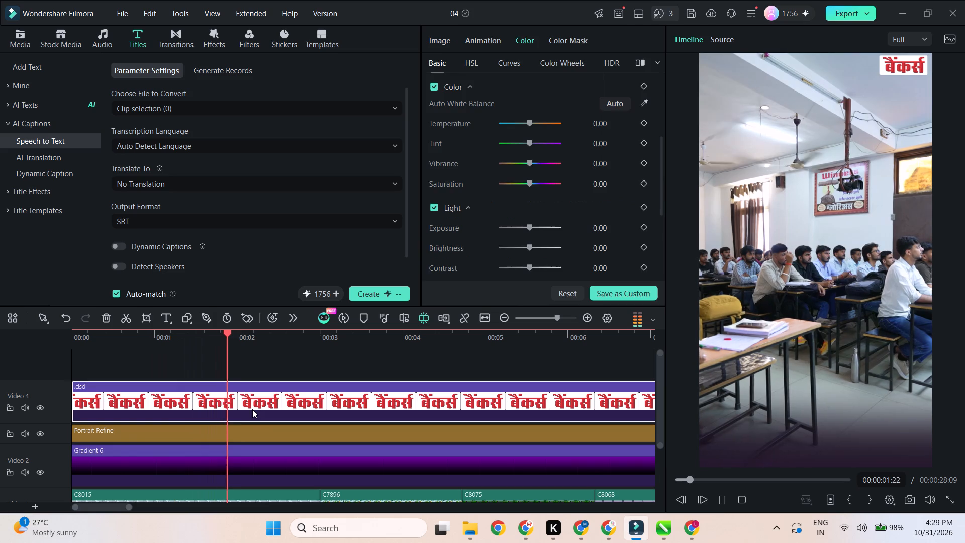
pyautogui.press('Delete')
pyautogui.moveTo(243, 333); pyautogui.dragTo(0, 346)
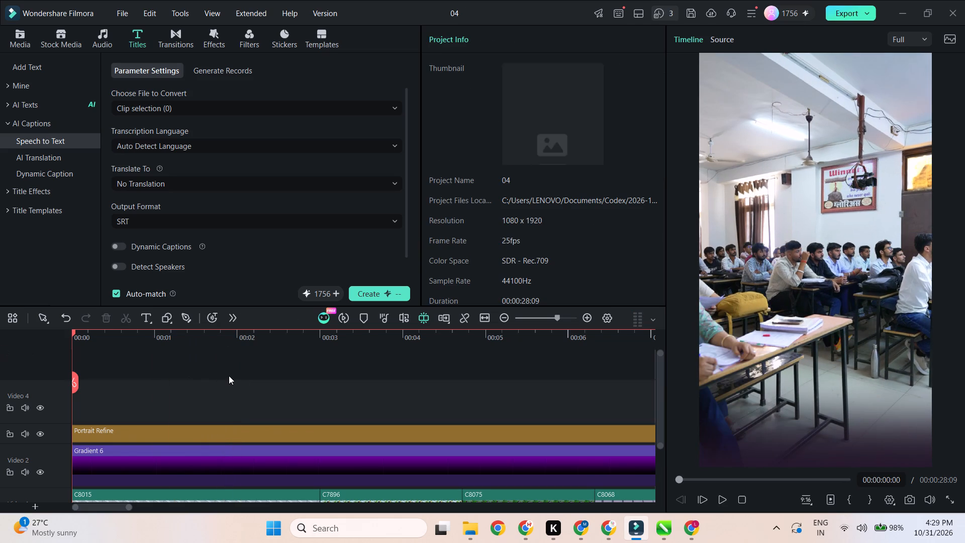
pyautogui.press('space')
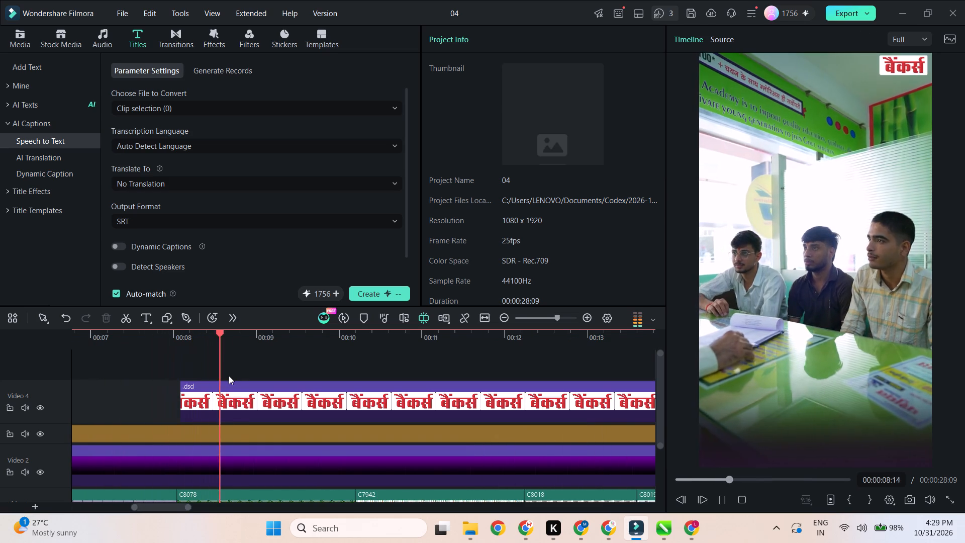
pyautogui.press('space')
pyautogui.click(276, 402)
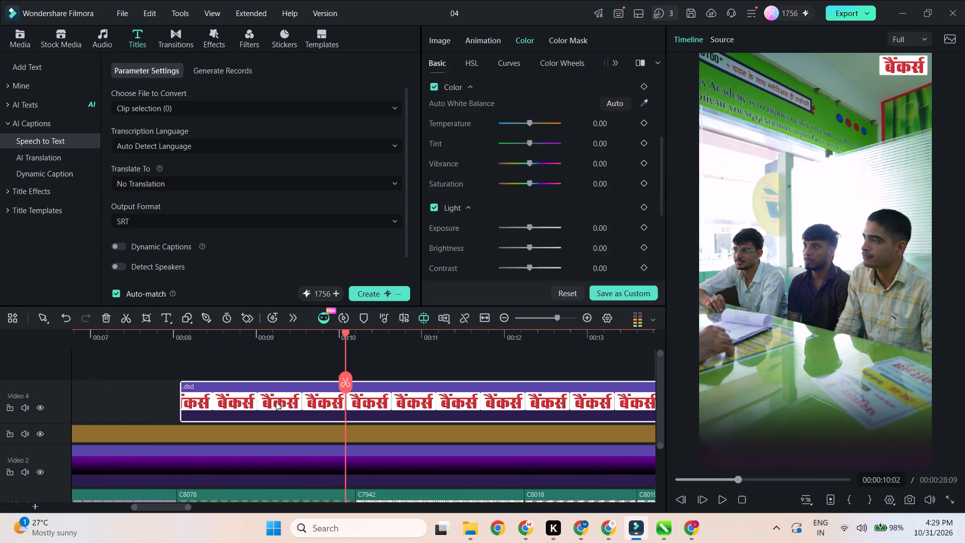
pyautogui.press('Delete')
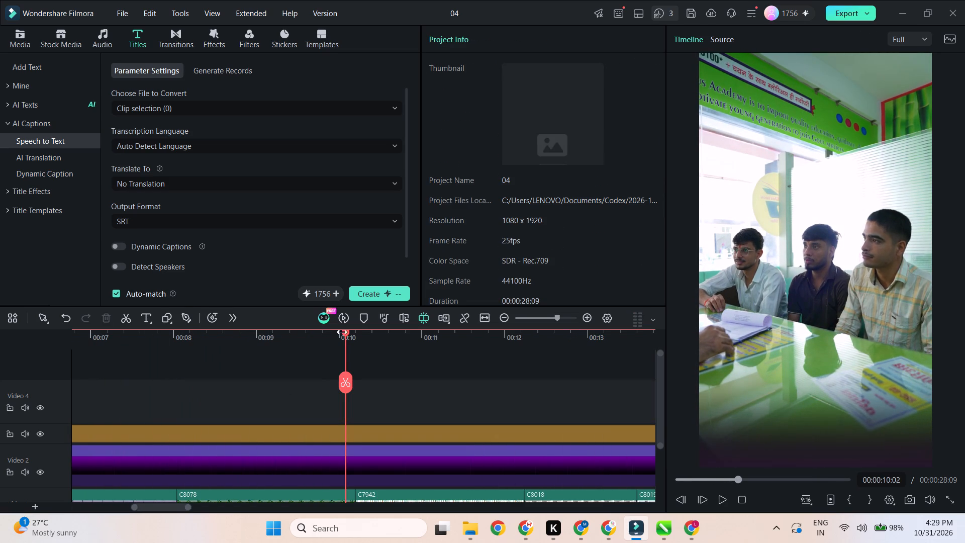
# Play the edited sequence from the start through the end of clip C8015.
pyautogui.moveTo(347, 334); pyautogui.dragTo(0, 355)
pyautogui.keyDown('ctrl'); pyautogui.scroll(-3, 361, 421); pyautogui.keyUp('ctrl')
pyautogui.scroll(-2, 292, 392)
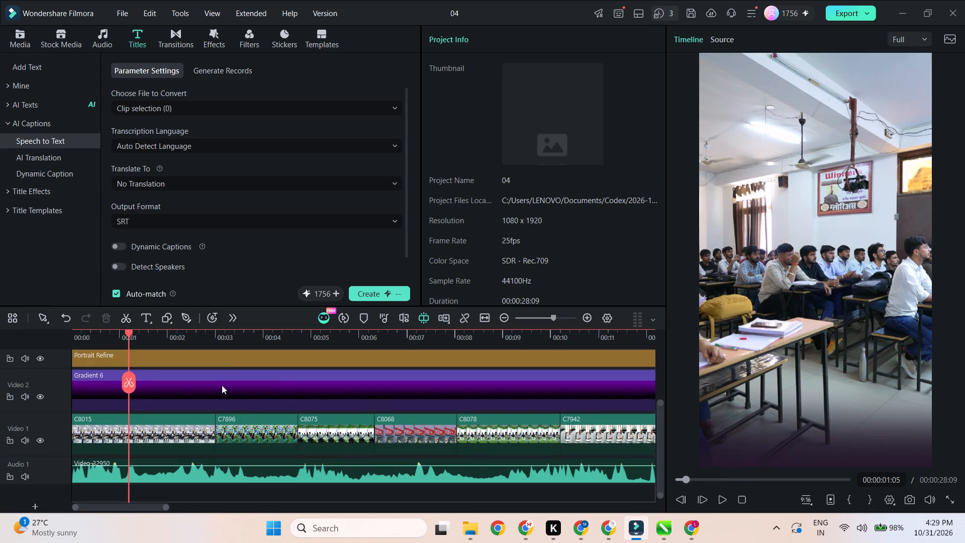
pyautogui.moveTo(129, 335); pyautogui.dragTo(52, 366)
pyautogui.press('space')
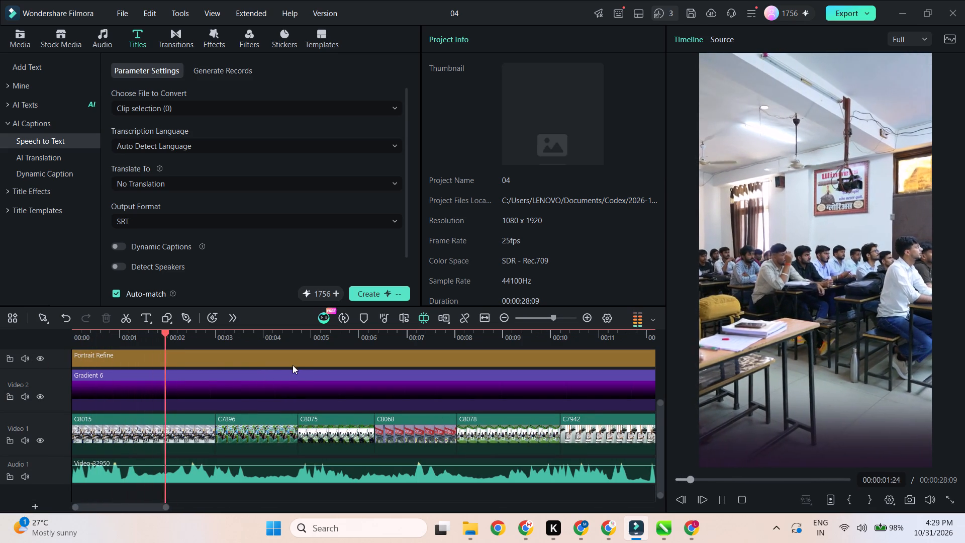
pyautogui.press('space')
# Preview Video-90601 and the classroom clips from C8038 to C8046 in the project media for a new opening shot.
pyautogui.click(20, 44)
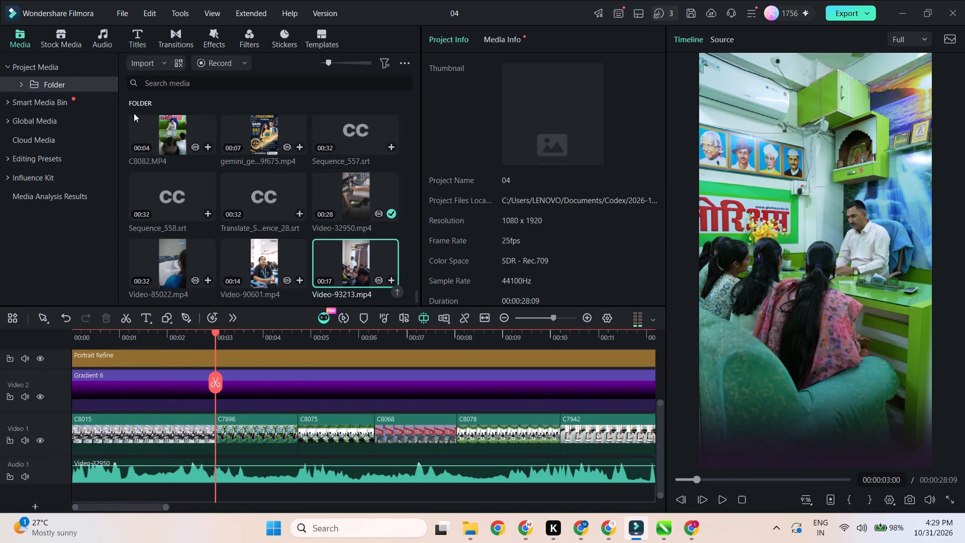
pyautogui.scroll(-1, 281, 265)
pyautogui.click(255, 187)
pyautogui.scroll(1, 300, 232)
pyautogui.press('space')
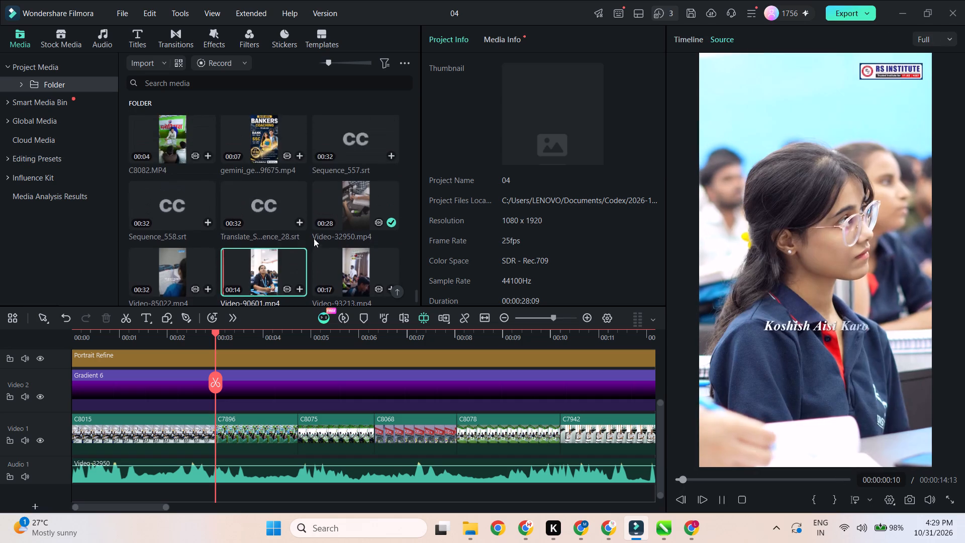
pyautogui.scroll(10, 293, 231)
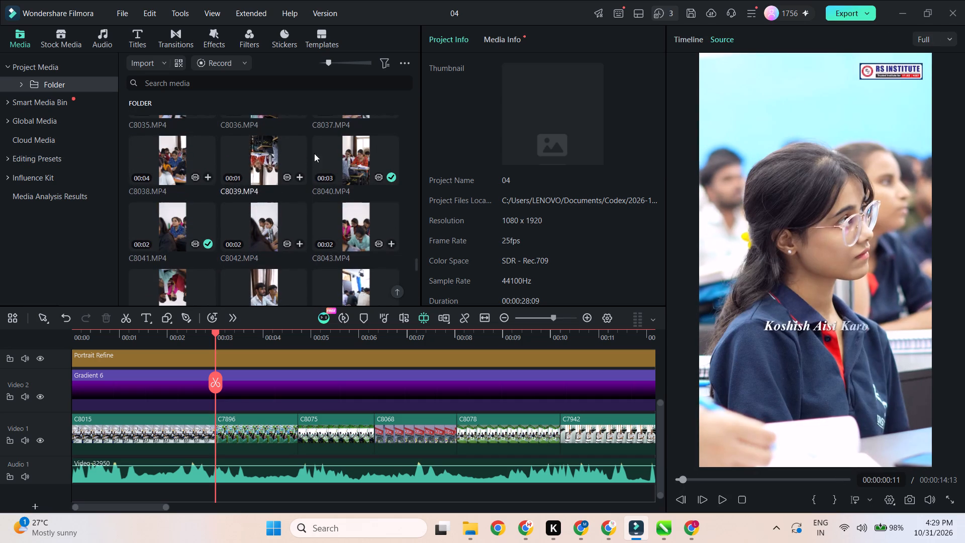
pyautogui.click(337, 150)
pyautogui.click(179, 157)
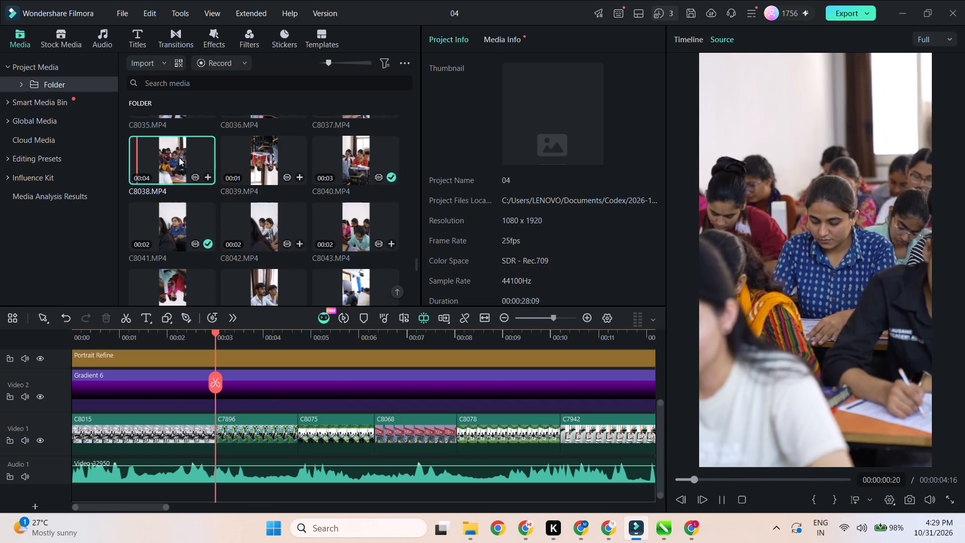
pyautogui.click(249, 223)
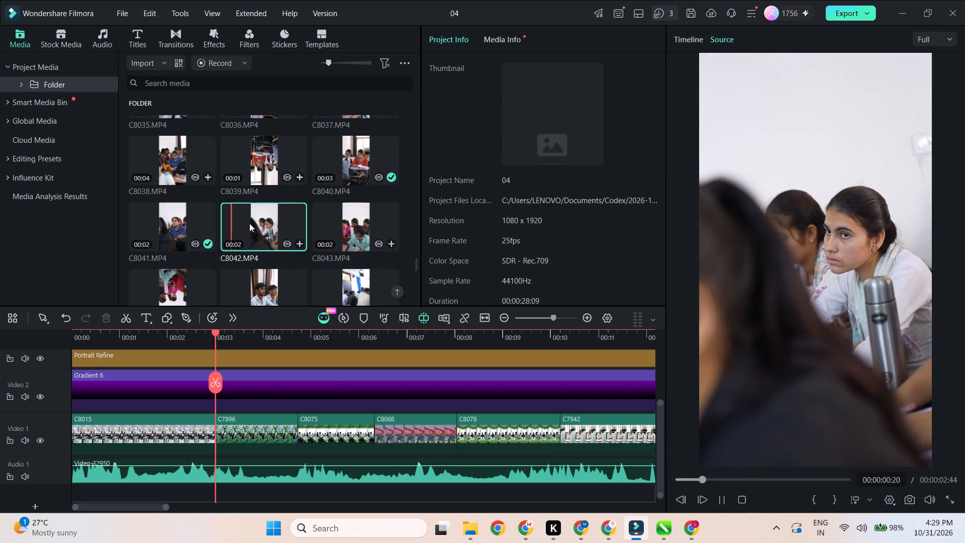
pyautogui.click(358, 229)
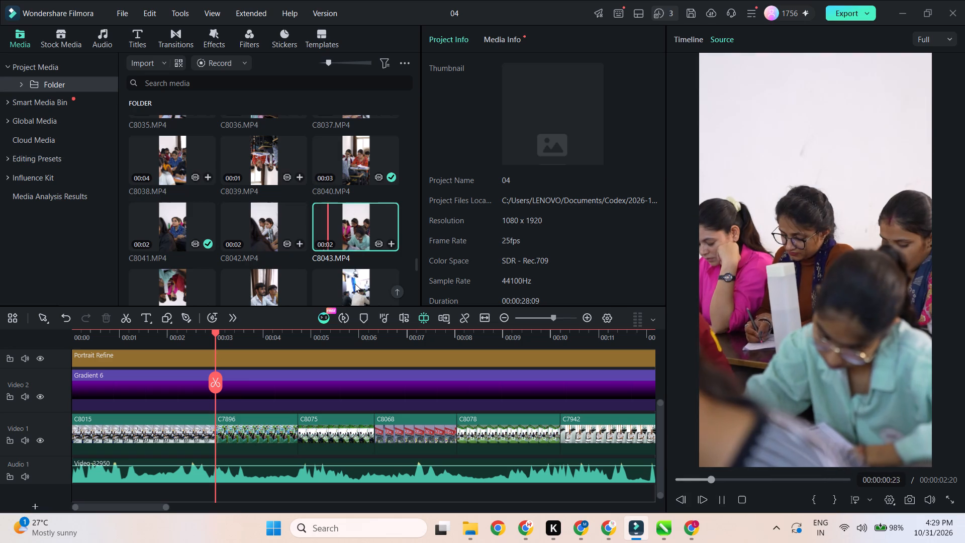
pyautogui.click(355, 284)
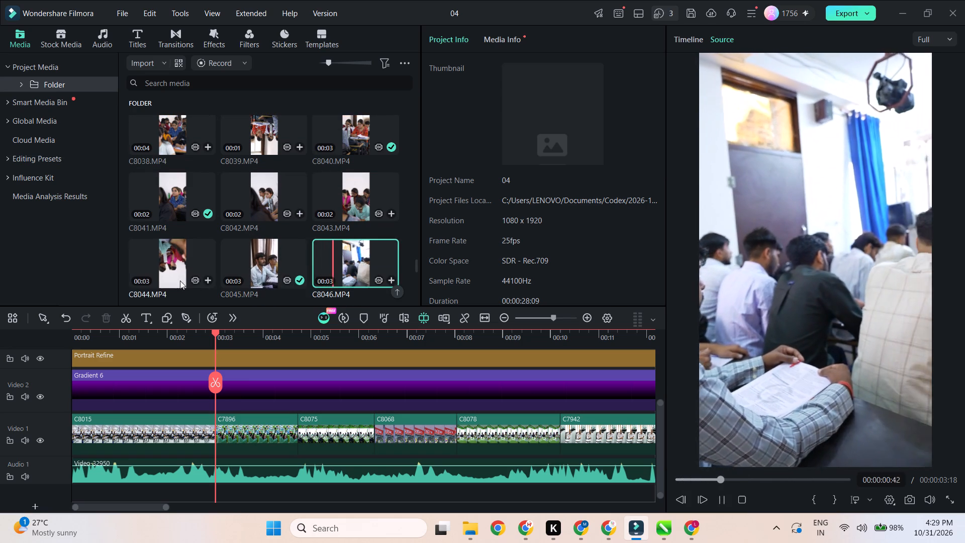
pyautogui.click(164, 266)
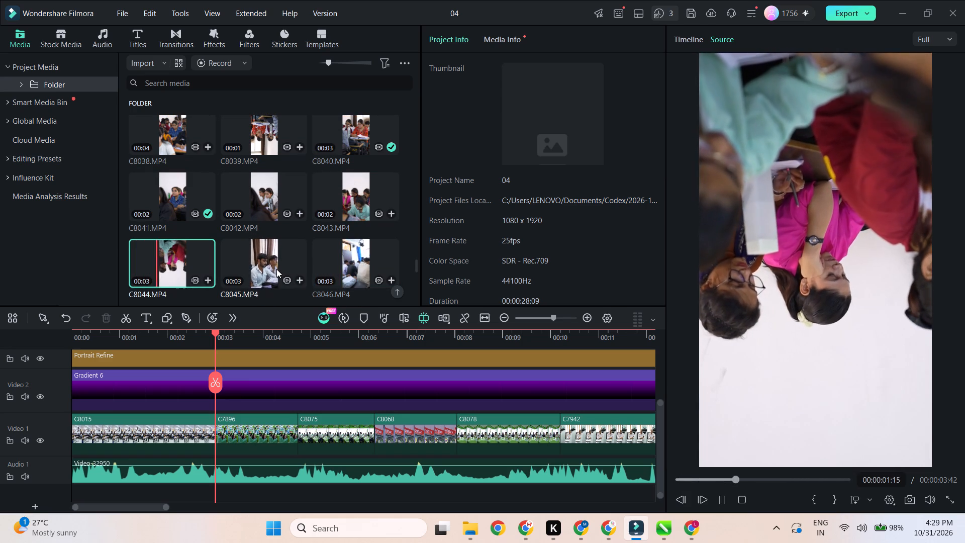
pyautogui.press('space')
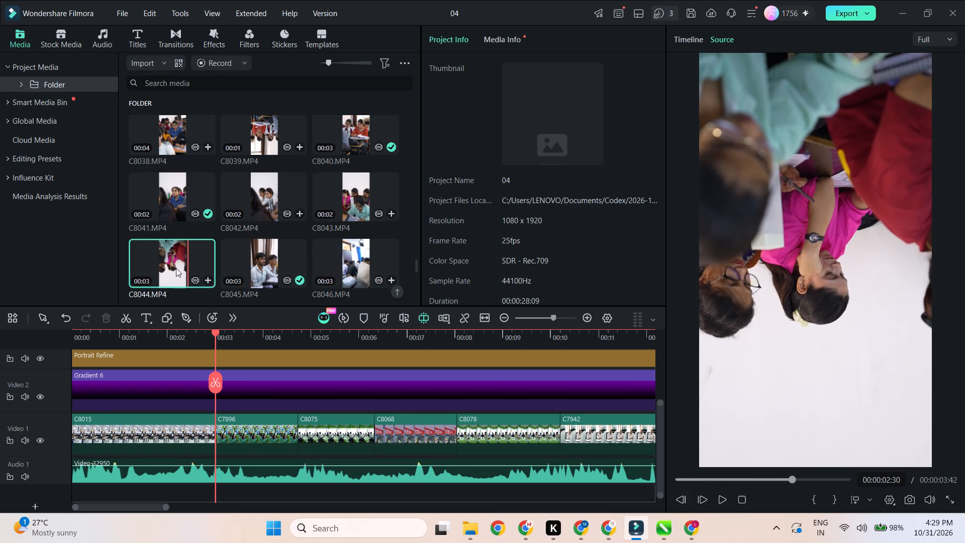
pyautogui.click(178, 268)
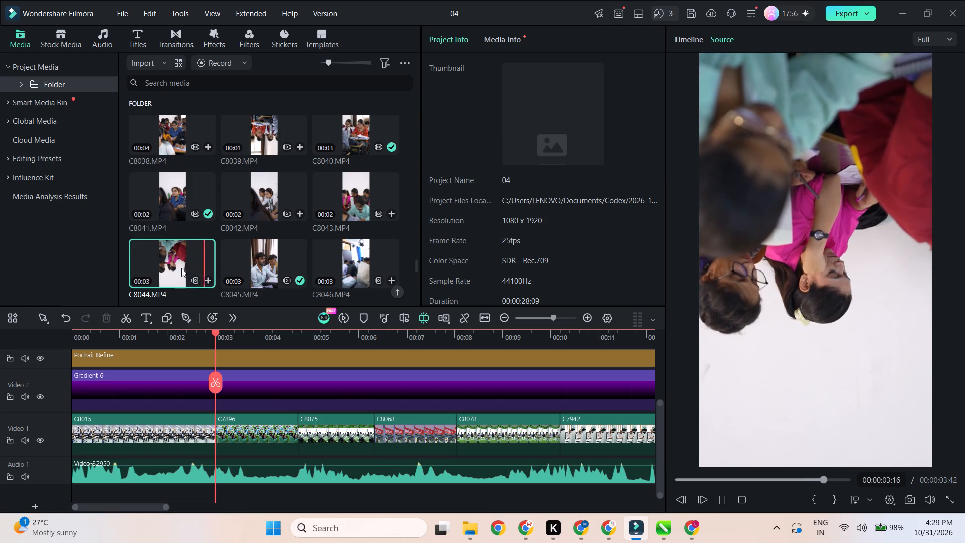
# Preview the classroom clips C8043, C8040, C8037 and C8034 as further candidates for the opening shot.
pyautogui.scroll(1, 182, 268)
pyautogui.click(349, 268)
pyautogui.scroll(1, 367, 279)
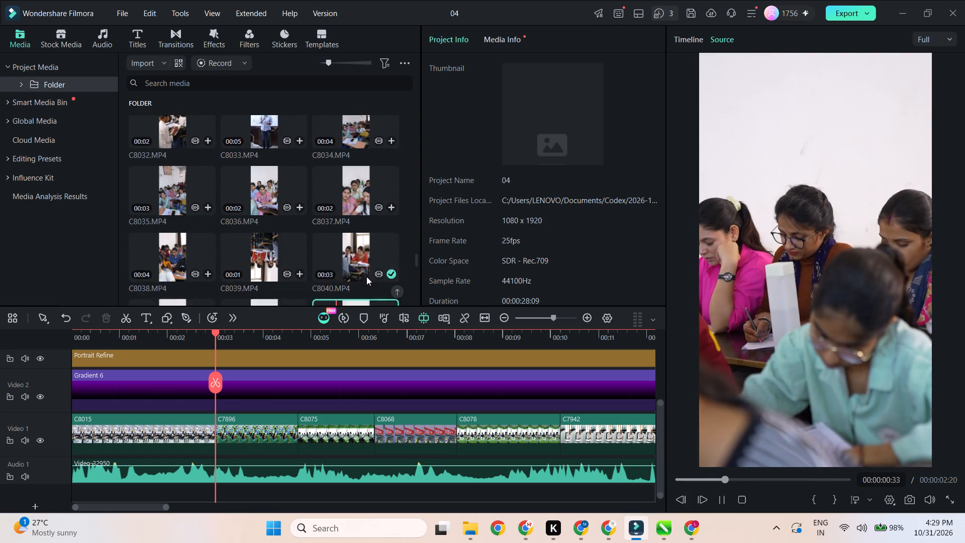
pyautogui.click(362, 261)
pyautogui.scroll(1, 359, 273)
pyautogui.click(357, 261)
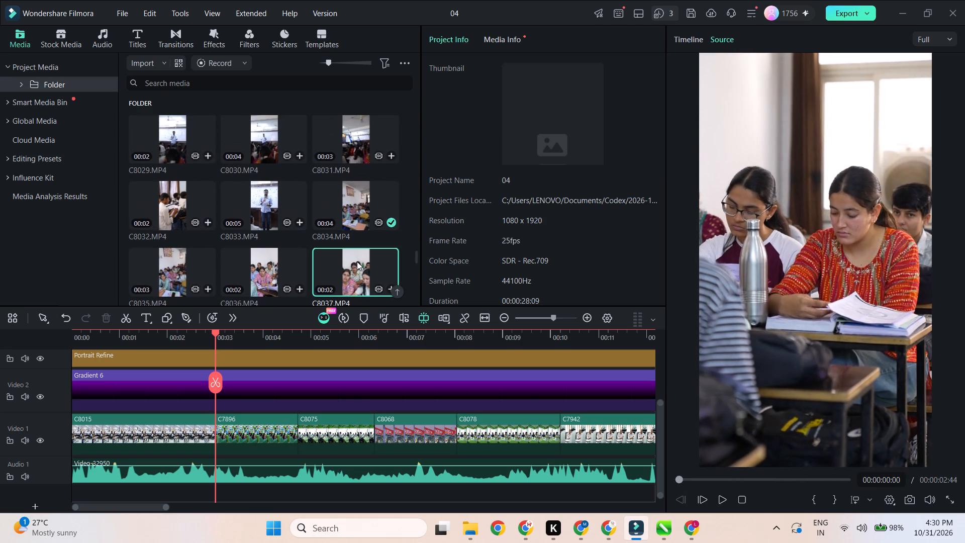
pyautogui.scroll(2, 356, 275)
pyautogui.scroll(-2, 355, 260)
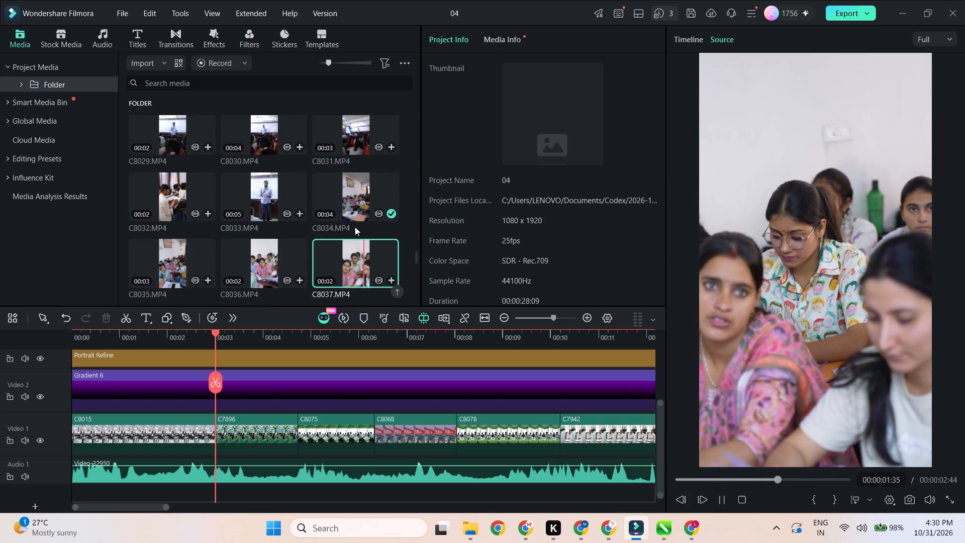
pyautogui.click(354, 209)
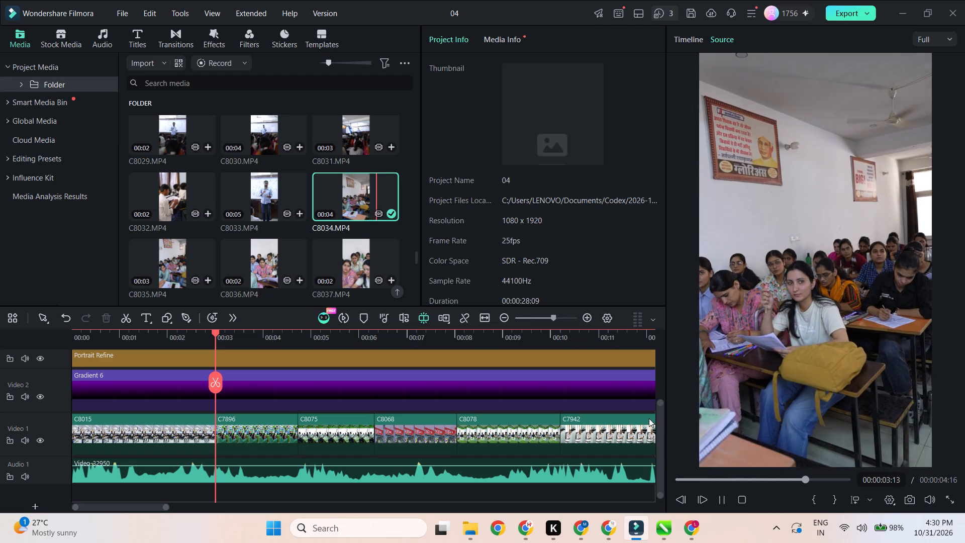
pyautogui.press('space')
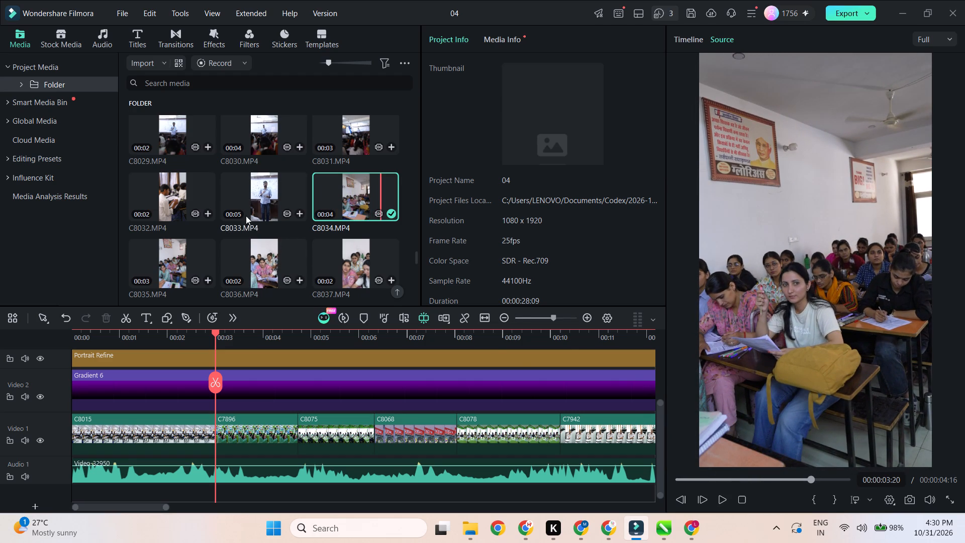
# Mark an out point at about 00:00:01:30 on C8035 and place it at the start of Video 1, over the beginning of C8015.
pyautogui.click(173, 254)
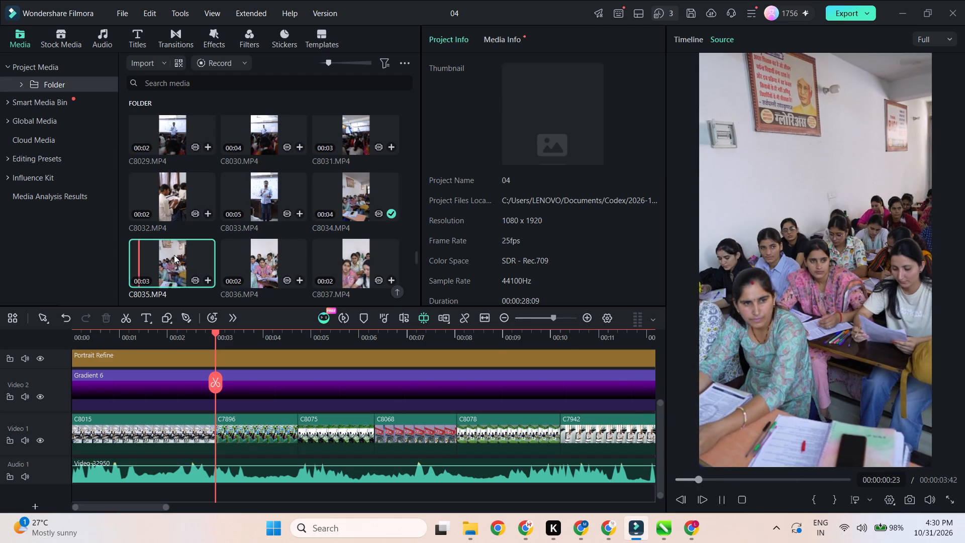
pyautogui.press('space')
pyautogui.press('space')
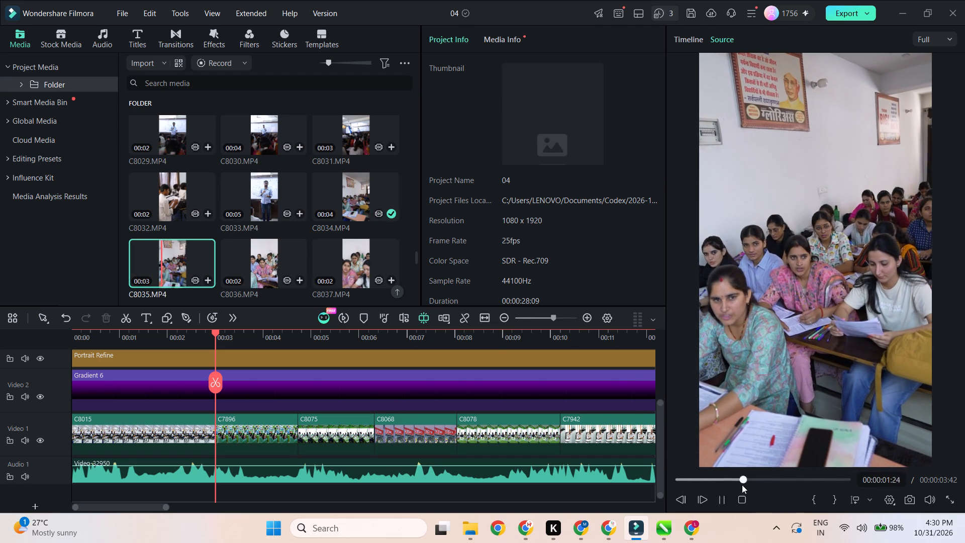
pyautogui.press('space')
pyautogui.click(832, 500)
pyautogui.moveTo(784, 334); pyautogui.dragTo(165, 474)
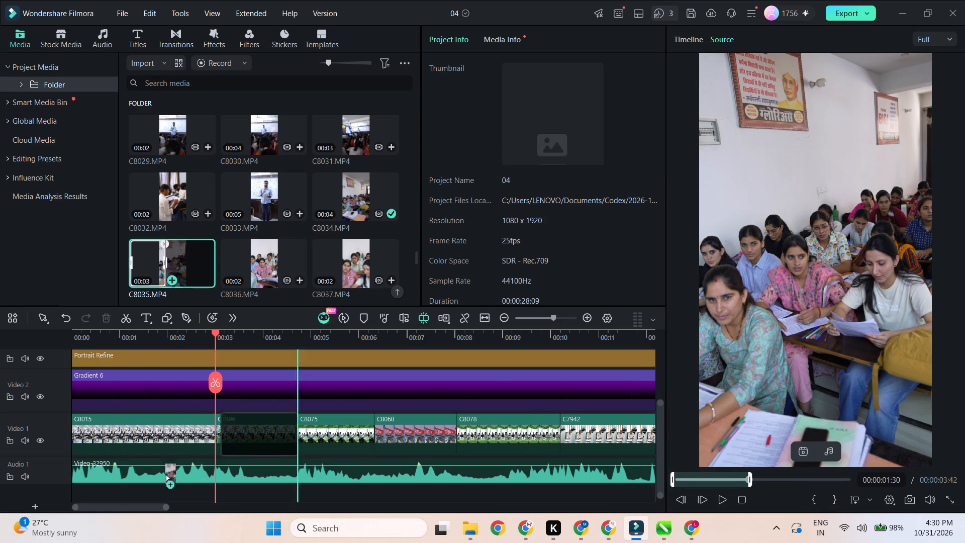
pyautogui.moveTo(165, 474); pyautogui.dragTo(47, 446)
# Detach the audio from the C8035 clip at the start and delete the detached audio from Audio 2.
pyautogui.click(112, 339)
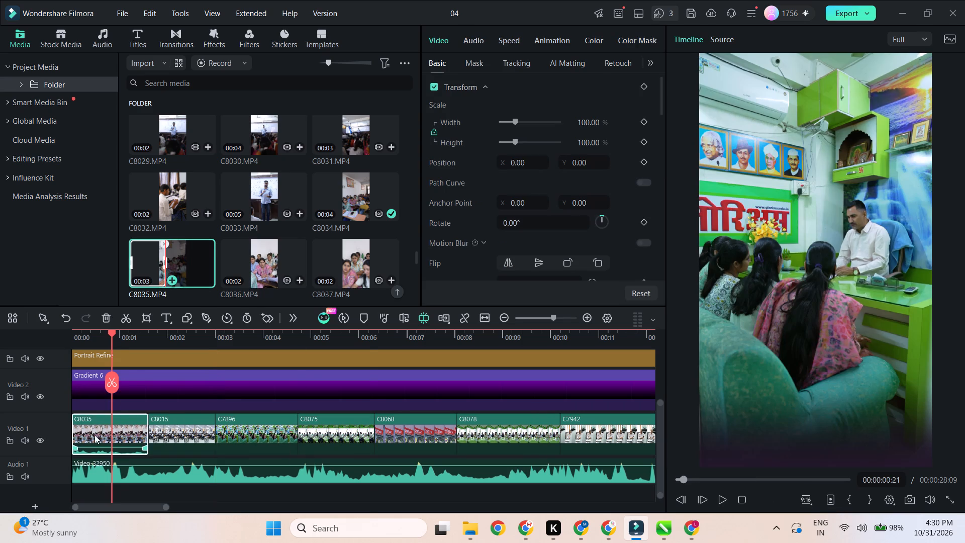
pyautogui.rightClick(94, 434)
pyautogui.click(138, 316)
pyautogui.scroll(-3, 133, 410)
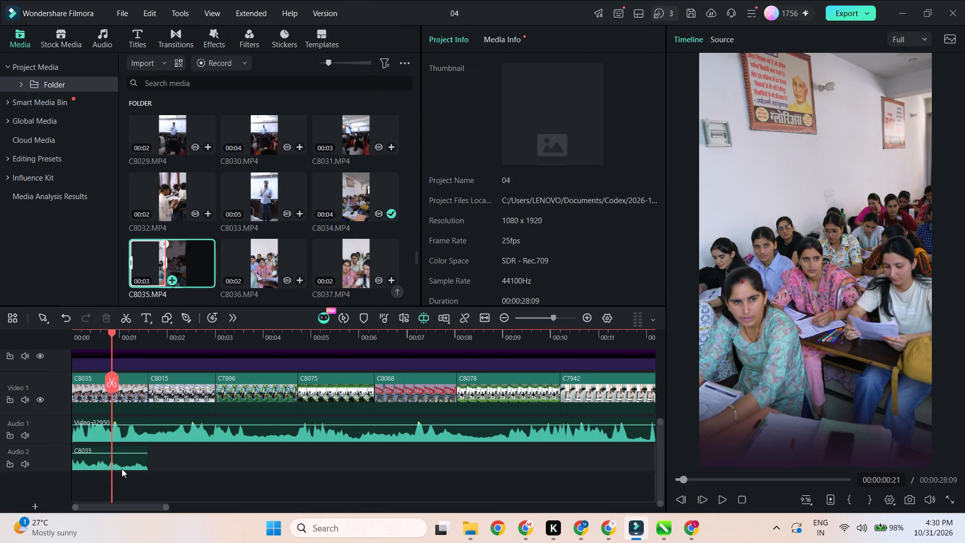
pyautogui.click(122, 469)
pyautogui.press('Delete')
# Play the sequence from the start into clip C8019 to review the new opening.
pyautogui.moveTo(110, 334); pyautogui.dragTo(26, 352)
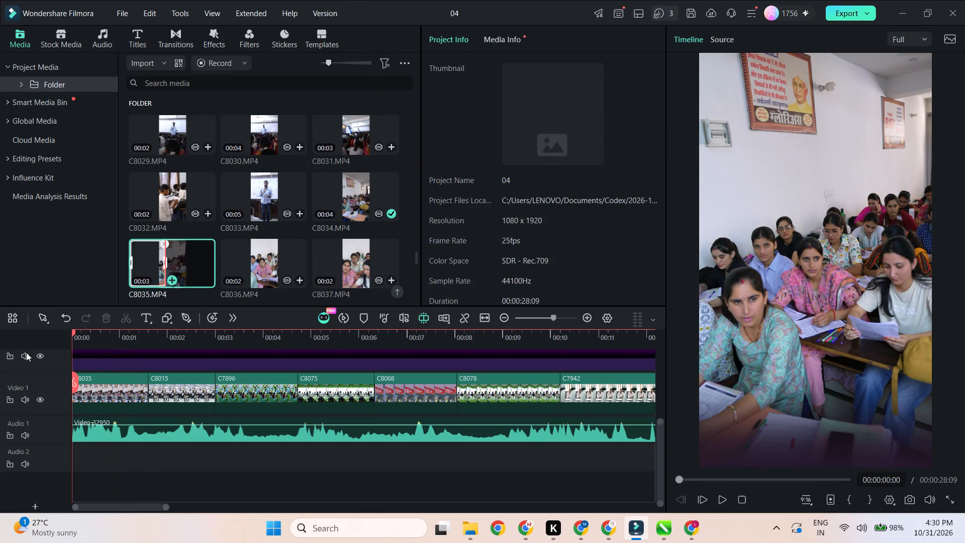
pyautogui.moveTo(26, 352); pyautogui.dragTo(25, 353)
pyautogui.press('space')
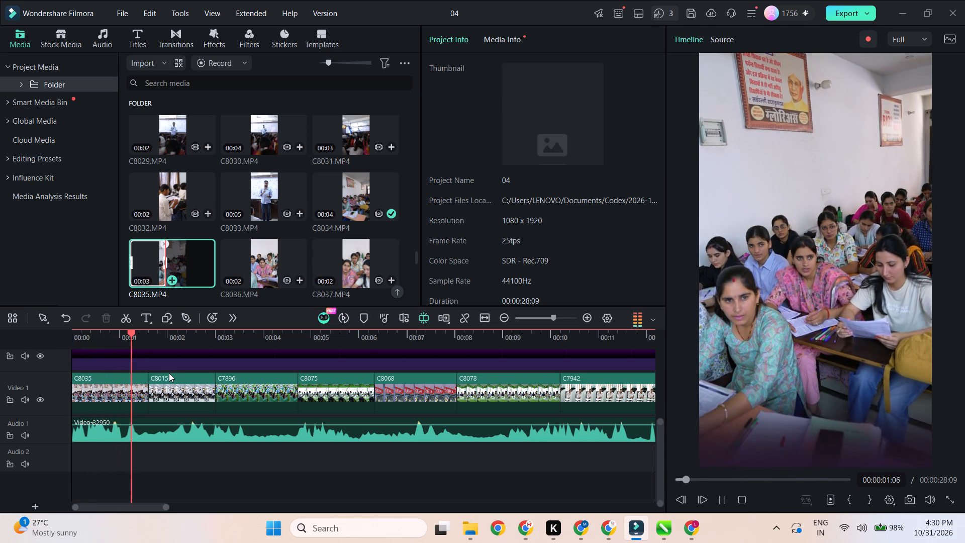
pyautogui.keyDown('ctrl'); pyautogui.scroll(-3, 249, 434); pyautogui.keyUp('ctrl')
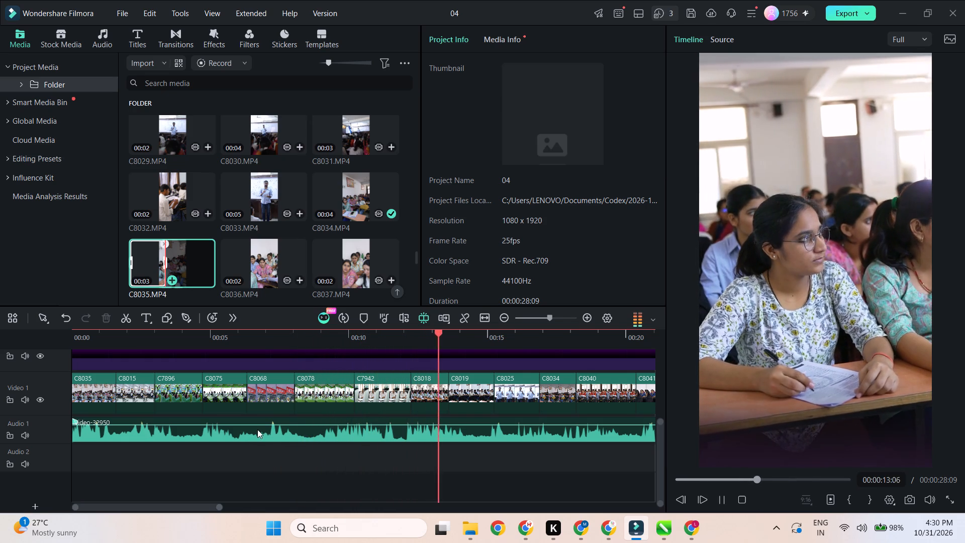
pyautogui.press('space')
# Add Light Speed Transition 02 between C8035 and C8015 and shorten it to 00:00:00:13.
pyautogui.click(170, 36)
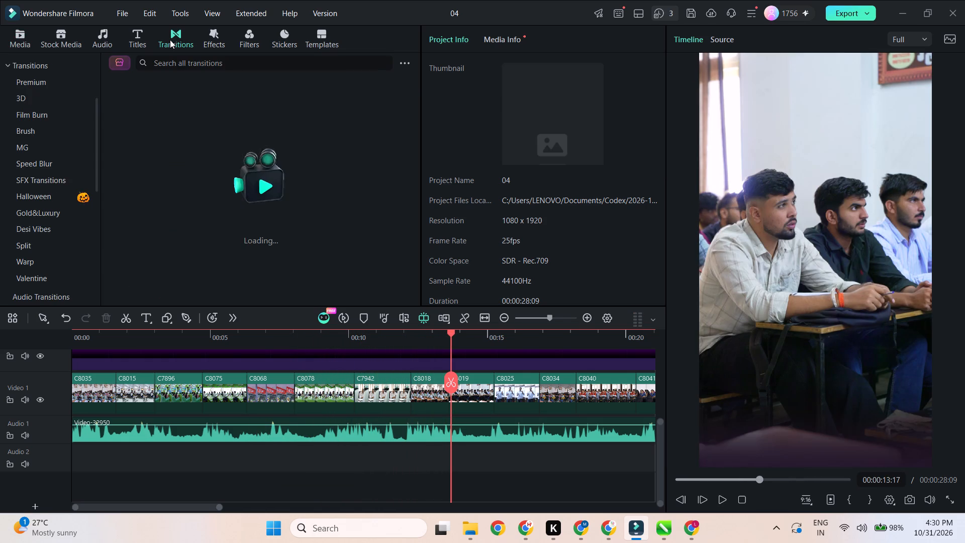
pyautogui.scroll(-3, 279, 178)
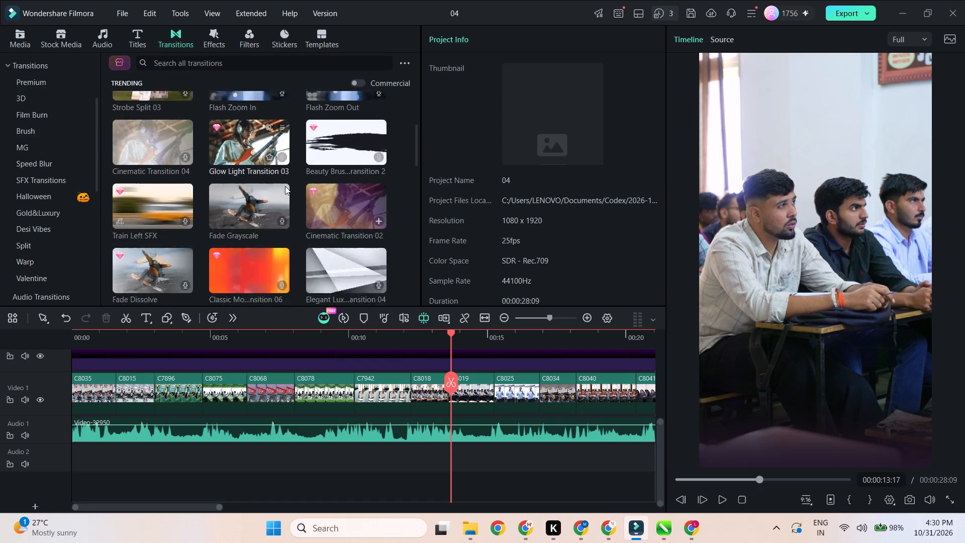
pyautogui.scroll(-3, 285, 186)
pyautogui.scroll(-2, 327, 191)
pyautogui.scroll(1, 328, 191)
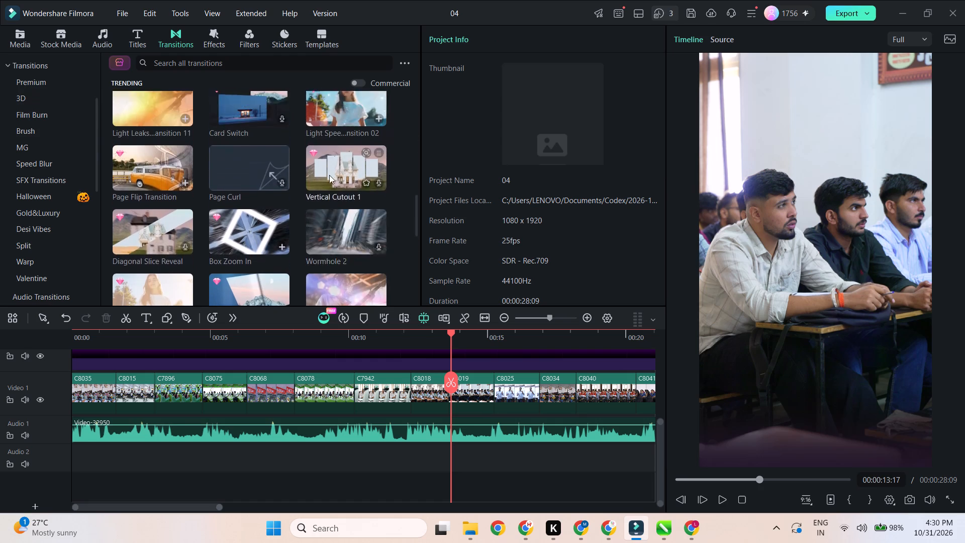
pyautogui.moveTo(337, 109); pyautogui.dragTo(119, 397)
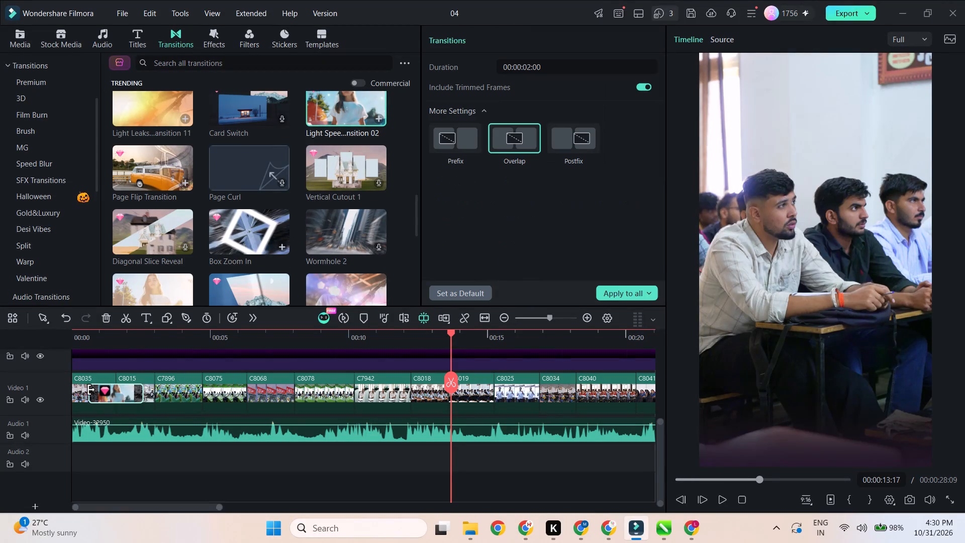
pyautogui.moveTo(90, 388); pyautogui.dragTo(109, 408)
# Add Light Leaks Transition 11 between C8015 and C7896 and shorten it to 00:00:00:14.
pyautogui.moveTo(162, 114); pyautogui.dragTo(168, 390)
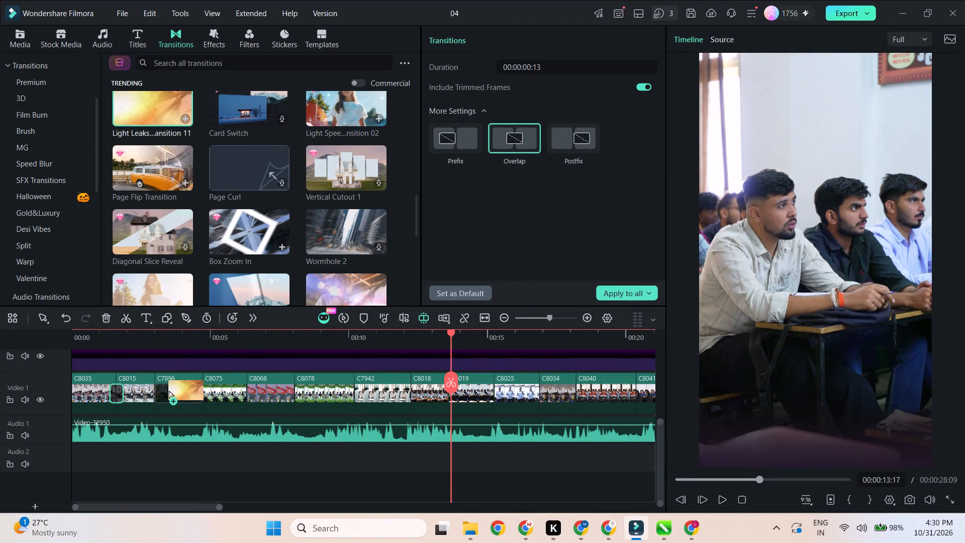
pyautogui.moveTo(168, 390); pyautogui.dragTo(156, 400)
pyautogui.moveTo(133, 391); pyautogui.dragTo(147, 412)
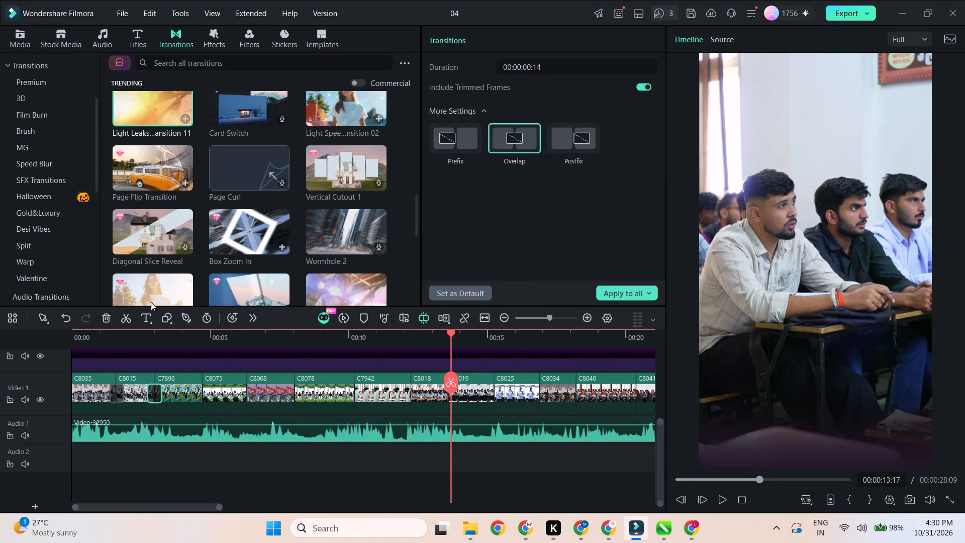
# Add Light Speed Transition 03 between C7896 and C8075 and shorten it to 00:00:00:23.
pyautogui.moveTo(151, 290); pyautogui.dragTo(202, 395)
pyautogui.moveTo(176, 389); pyautogui.dragTo(189, 417)
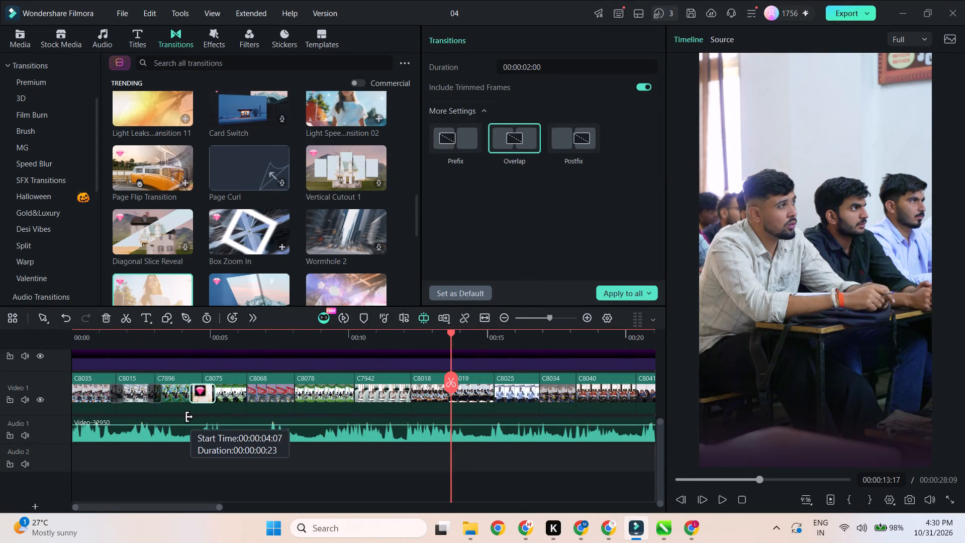
pyautogui.moveTo(189, 417); pyautogui.dragTo(189, 416)
# Preview Paper Turning Page 1, but add Light Speed Transition 09 between C8075 and C8068 and shorten it to 00:00:00:17.
pyautogui.scroll(-1, 231, 260)
pyautogui.click(239, 224)
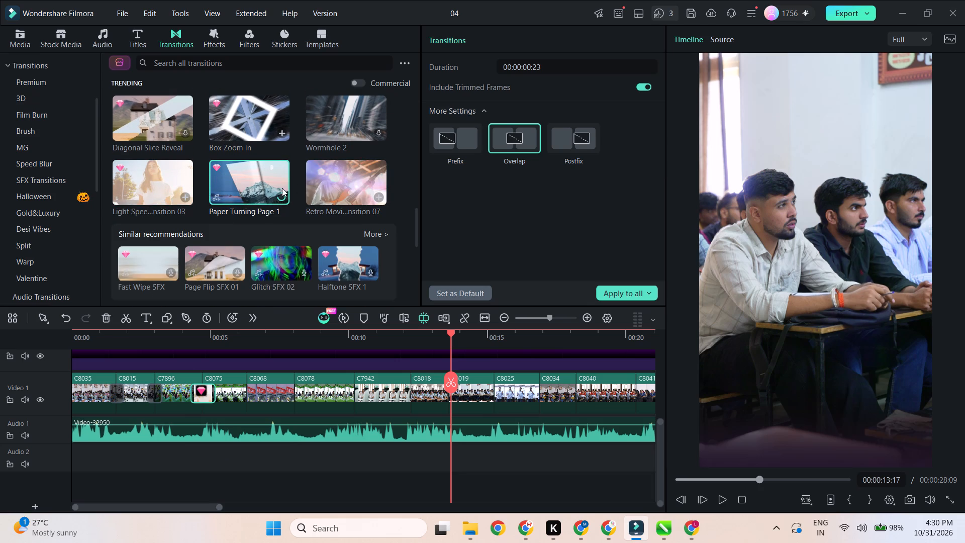
pyautogui.scroll(1, 203, 193)
pyautogui.scroll(3, 258, 200)
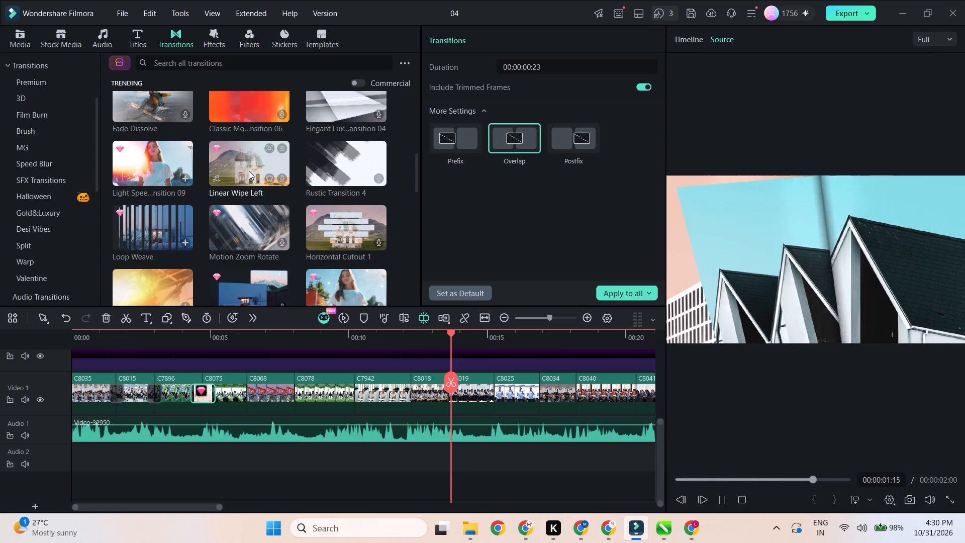
pyautogui.moveTo(150, 169); pyautogui.dragTo(248, 405)
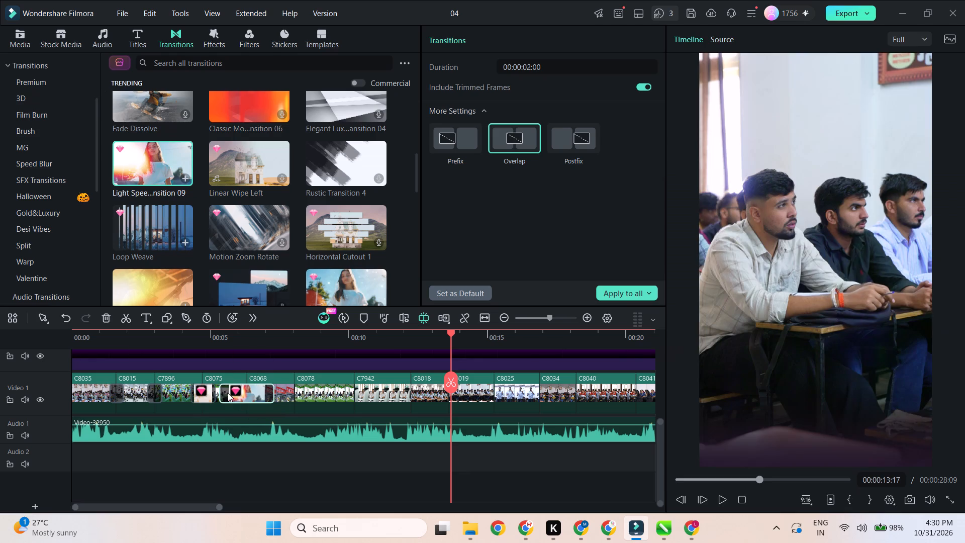
pyautogui.moveTo(223, 388); pyautogui.dragTo(238, 411)
# Add Cinematic Transition 02 between C8068 and C8078 and shorten it to 00:00:00:16.
pyautogui.scroll(2, 247, 221)
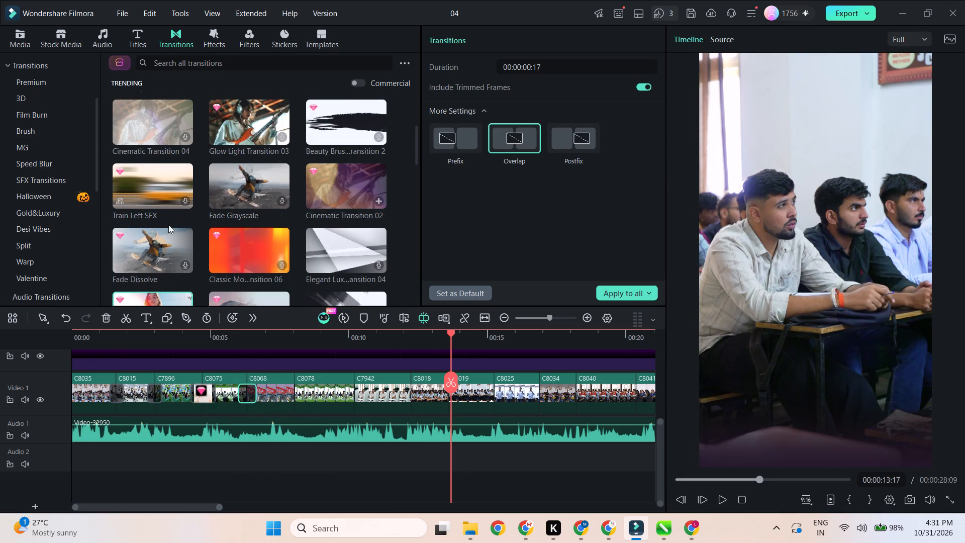
pyautogui.moveTo(332, 188); pyautogui.dragTo(284, 401)
pyautogui.moveTo(269, 394); pyautogui.dragTo(276, 407)
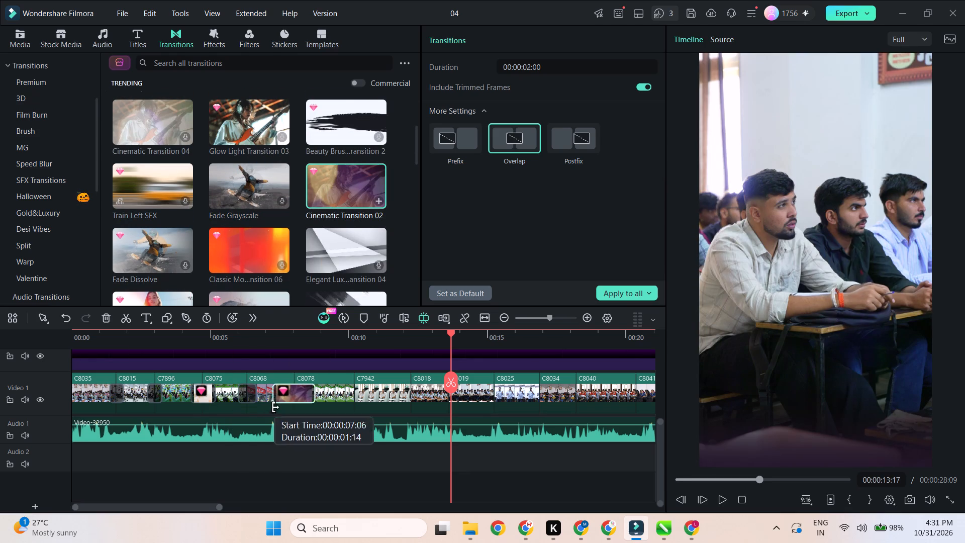
pyautogui.moveTo(276, 407); pyautogui.dragTo(286, 418)
# Add the Golden Spot transition between C8078 and C7942 and shorten it to 00:00:00:20.
pyautogui.scroll(2, 318, 224)
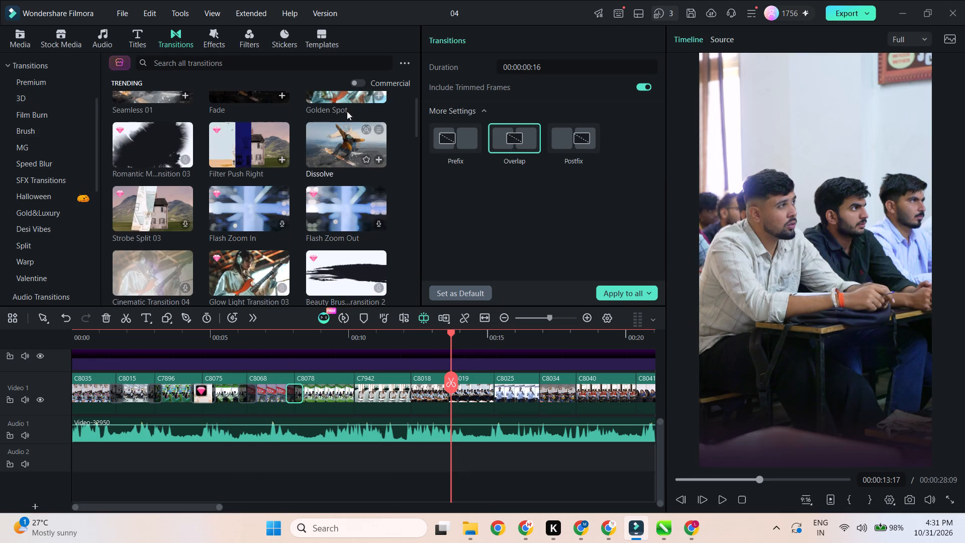
pyautogui.moveTo(344, 94); pyautogui.dragTo(355, 393)
pyautogui.moveTo(331, 393); pyautogui.dragTo(343, 411)
# Add Glow Light Transition 03 between C7942 and C8018 and shorten it to 00:00:00:13.
pyautogui.keyDown('ctrl'); pyautogui.scroll(-2, 328, 414); pyautogui.keyUp('ctrl')
pyautogui.scroll(3, 297, 193)
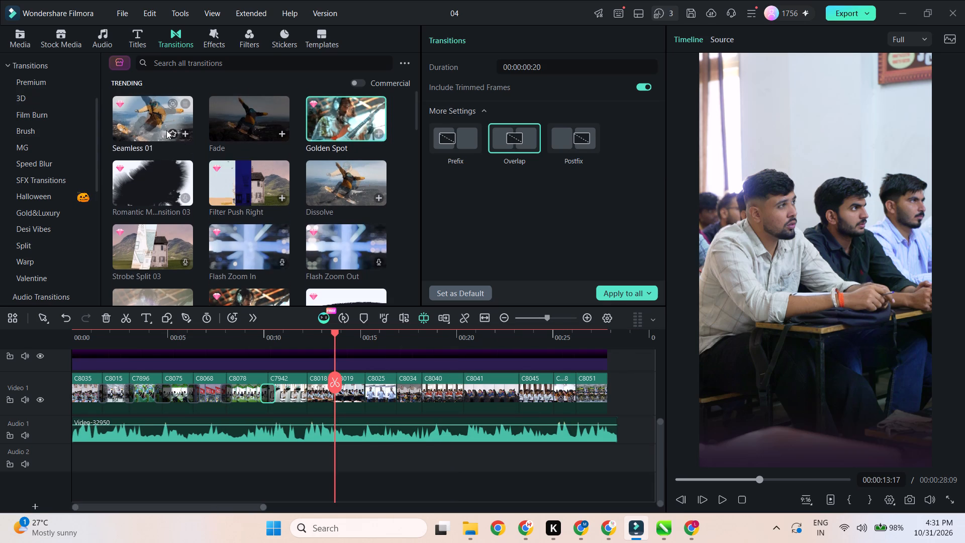
pyautogui.moveTo(151, 122); pyautogui.dragTo(221, 171)
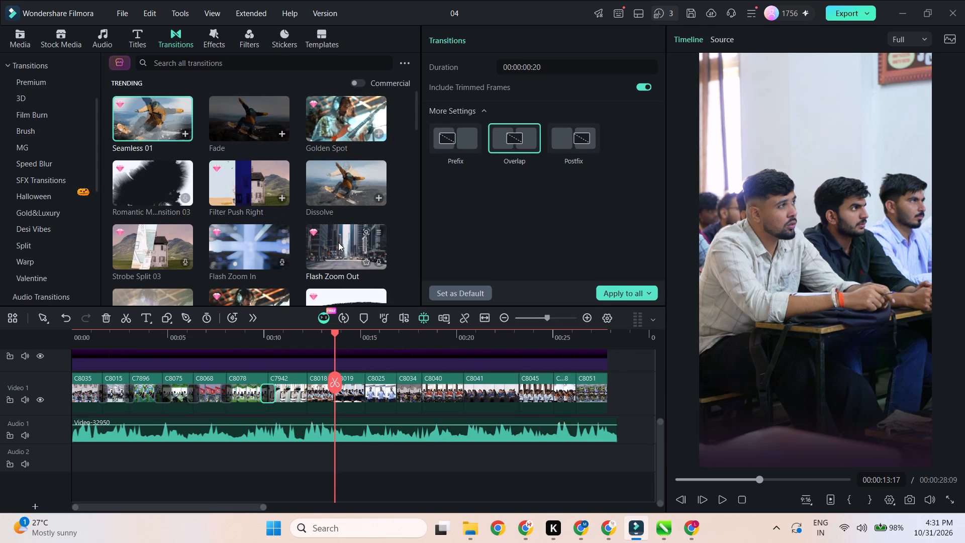
pyautogui.moveTo(338, 244); pyautogui.dragTo(286, 221)
pyautogui.scroll(-2, 264, 253)
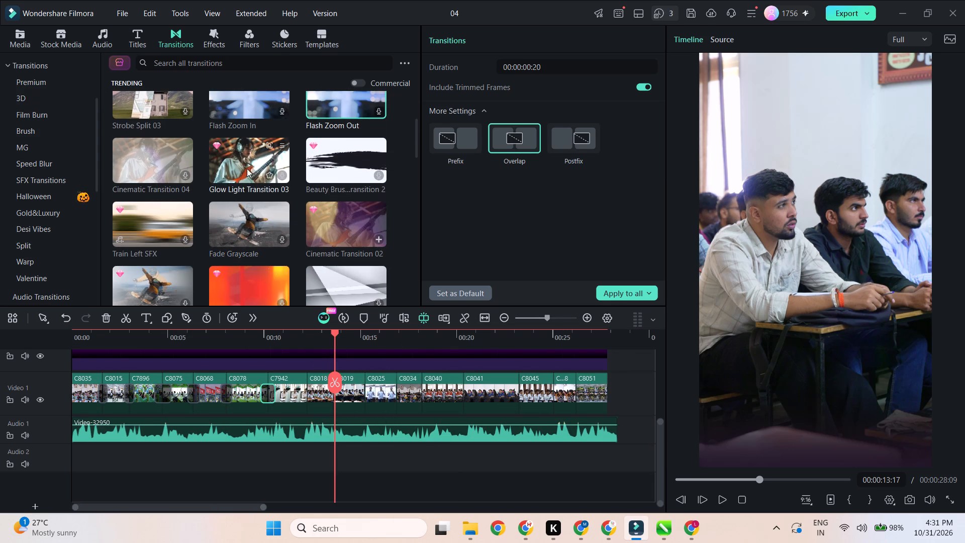
pyautogui.moveTo(246, 175); pyautogui.dragTo(301, 397)
pyautogui.moveTo(302, 397); pyautogui.dragTo(305, 408)
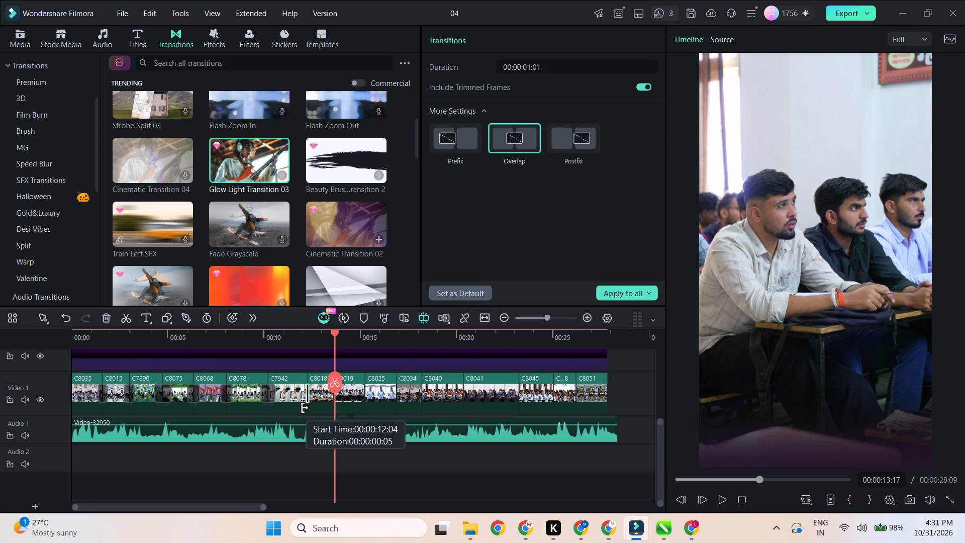
pyautogui.moveTo(305, 408); pyautogui.dragTo(302, 402)
# Add the orange Classic Mo...nsition 06 between C8019 and C8025 and shorten it to 00:00:00:21.
pyautogui.moveTo(250, 288); pyautogui.dragTo(360, 405)
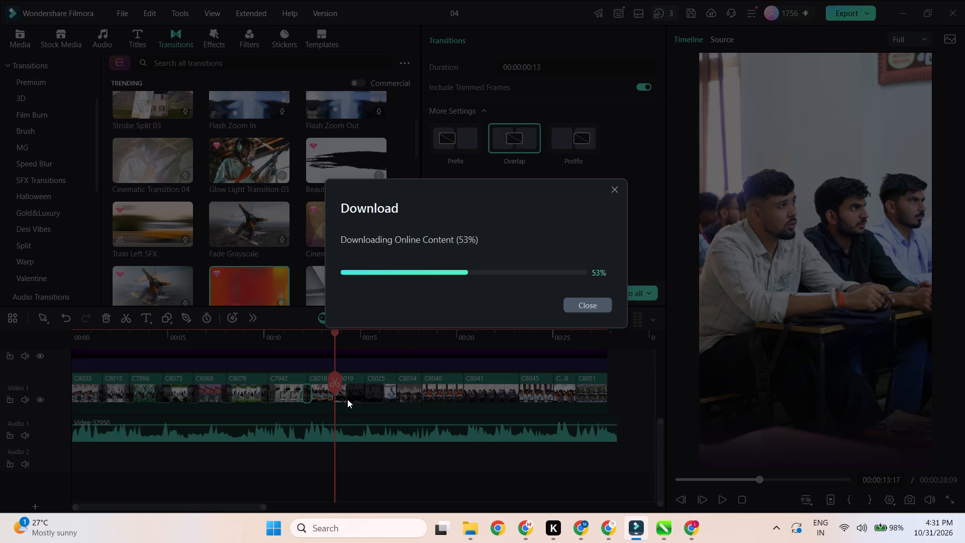
pyautogui.moveTo(349, 396); pyautogui.dragTo(357, 414)
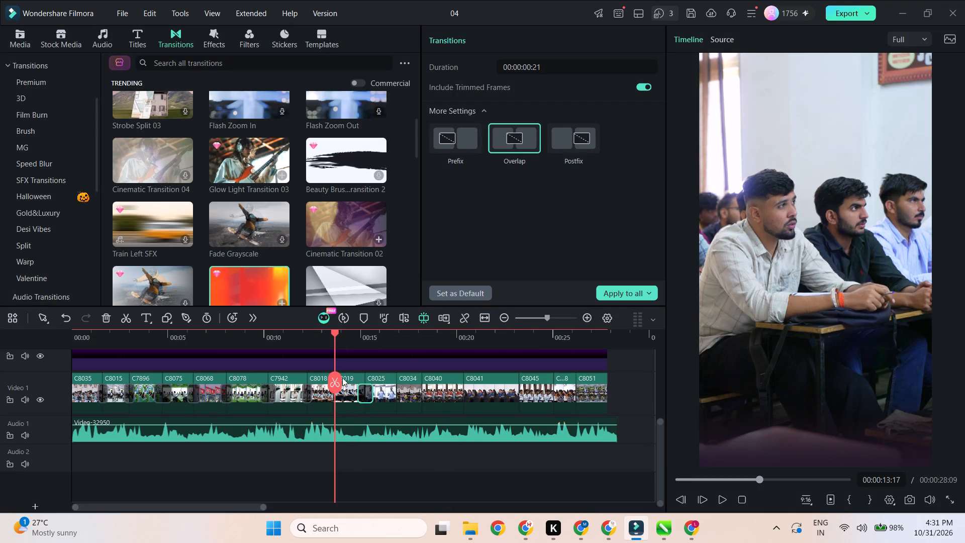
# Add Light Speed Transition 09 between C8018 and C8019 and shorten it to 00:00:00:17.
pyautogui.scroll(-2, 259, 218)
pyautogui.moveTo(163, 198); pyautogui.dragTo(188, 261)
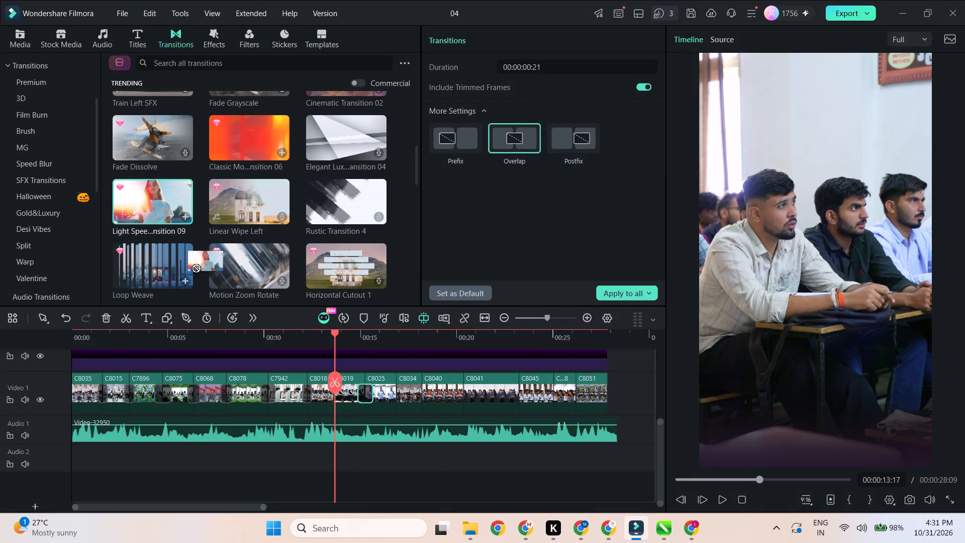
pyautogui.moveTo(188, 261); pyautogui.dragTo(332, 407)
pyautogui.moveTo(316, 388); pyautogui.dragTo(327, 407)
# Add Light Speed Transition 02 between C8025 and C8034 and shorten it to 00:00:00:15.
pyautogui.scroll(-2, 308, 222)
pyautogui.moveTo(342, 182); pyautogui.dragTo(405, 387)
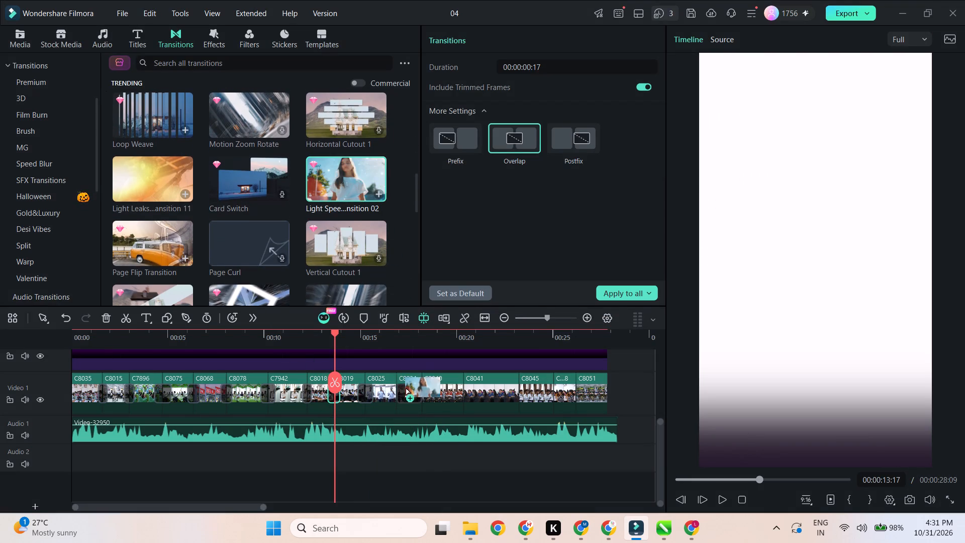
pyautogui.moveTo(405, 387); pyautogui.dragTo(398, 388)
pyautogui.moveTo(381, 385); pyautogui.dragTo(391, 401)
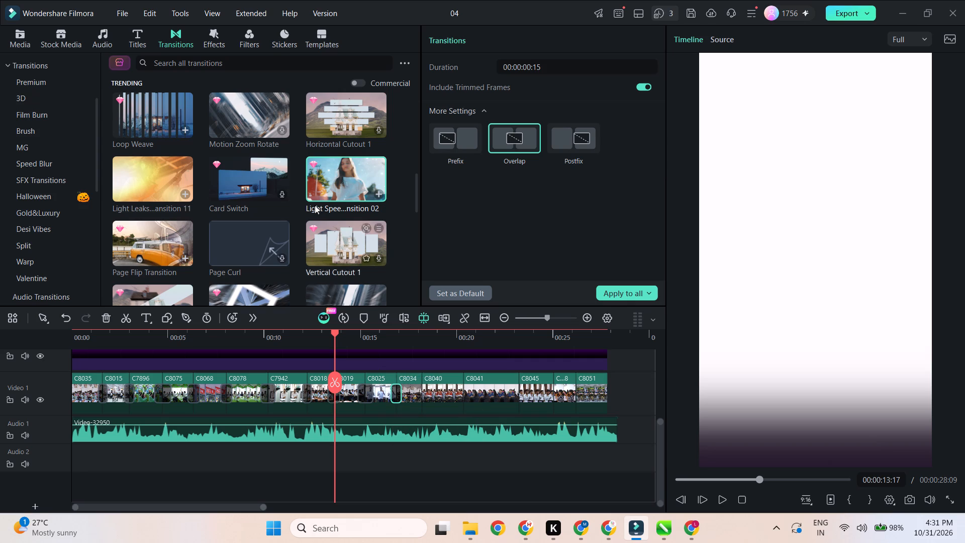
# Add Light Speed Transition 03 between C8034 and C8040 and shorten it to 00:00:00:16.
pyautogui.scroll(-2, 314, 203)
pyautogui.moveTo(144, 222); pyautogui.dragTo(456, 389)
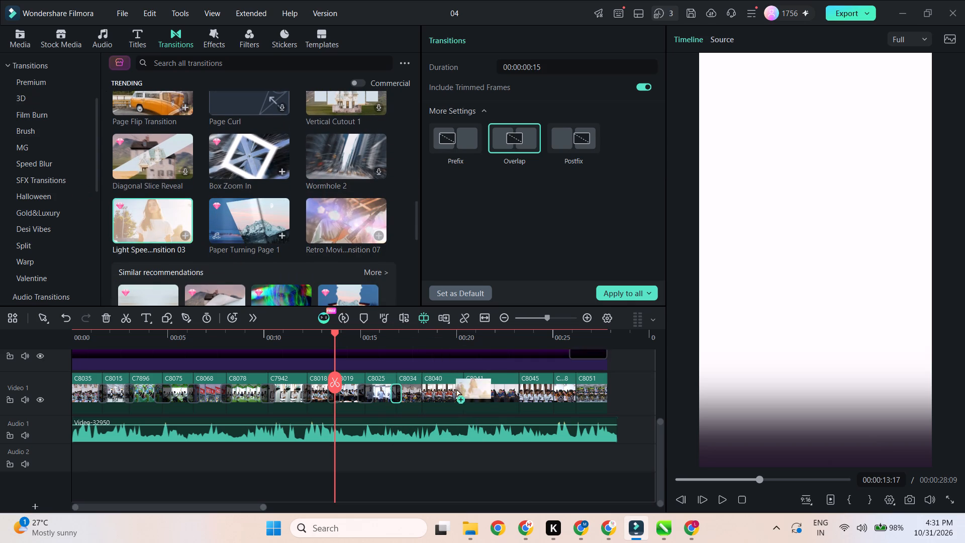
pyautogui.moveTo(456, 389); pyautogui.dragTo(427, 398)
pyautogui.moveTo(406, 387); pyautogui.dragTo(418, 404)
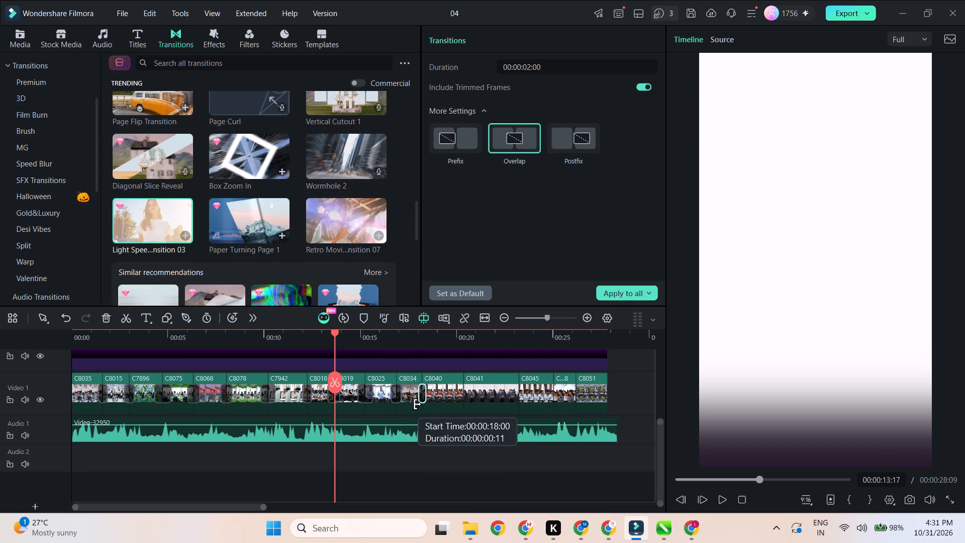
pyautogui.moveTo(418, 404); pyautogui.dragTo(416, 402)
# Add the Cinematic ...nsition 04 with the woman thumbnail between C8040 and C8041 and shorten it to 00:00:00:16.
pyautogui.scroll(-2, 325, 229)
pyautogui.moveTo(250, 214); pyautogui.dragTo(455, 396)
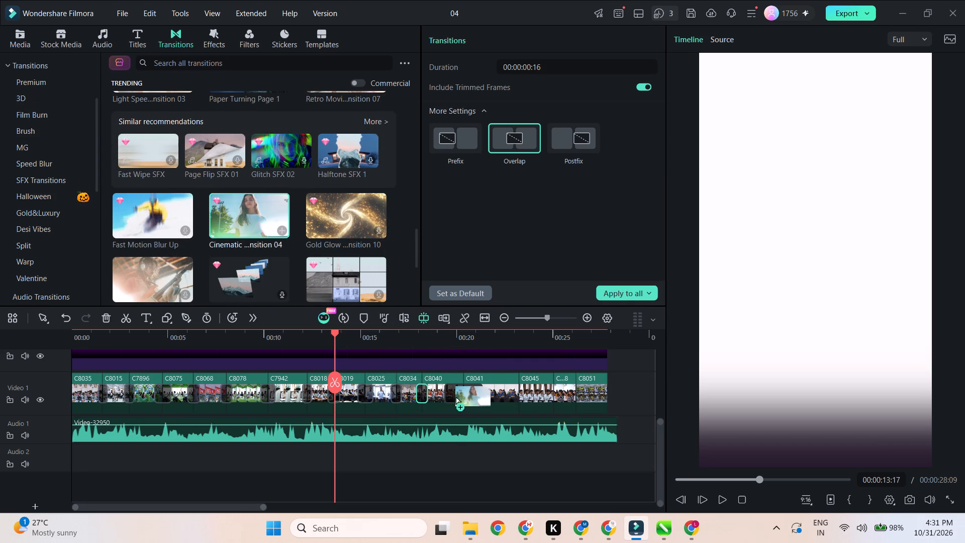
pyautogui.moveTo(455, 396); pyautogui.dragTo(456, 399)
pyautogui.moveTo(448, 393); pyautogui.dragTo(457, 408)
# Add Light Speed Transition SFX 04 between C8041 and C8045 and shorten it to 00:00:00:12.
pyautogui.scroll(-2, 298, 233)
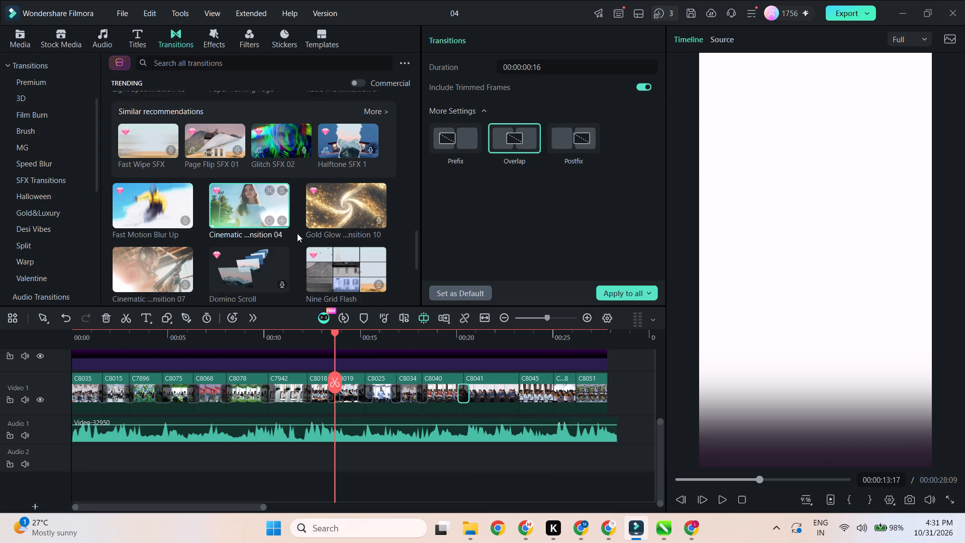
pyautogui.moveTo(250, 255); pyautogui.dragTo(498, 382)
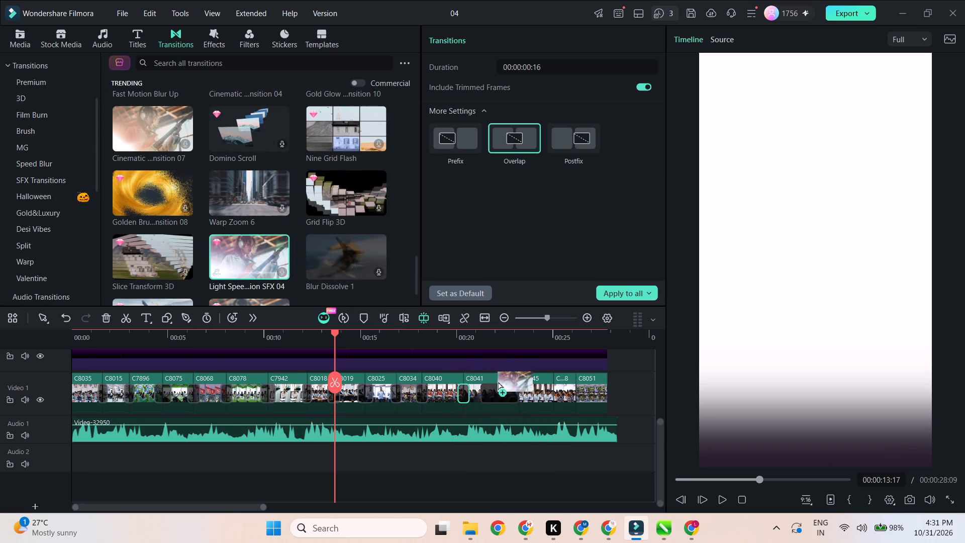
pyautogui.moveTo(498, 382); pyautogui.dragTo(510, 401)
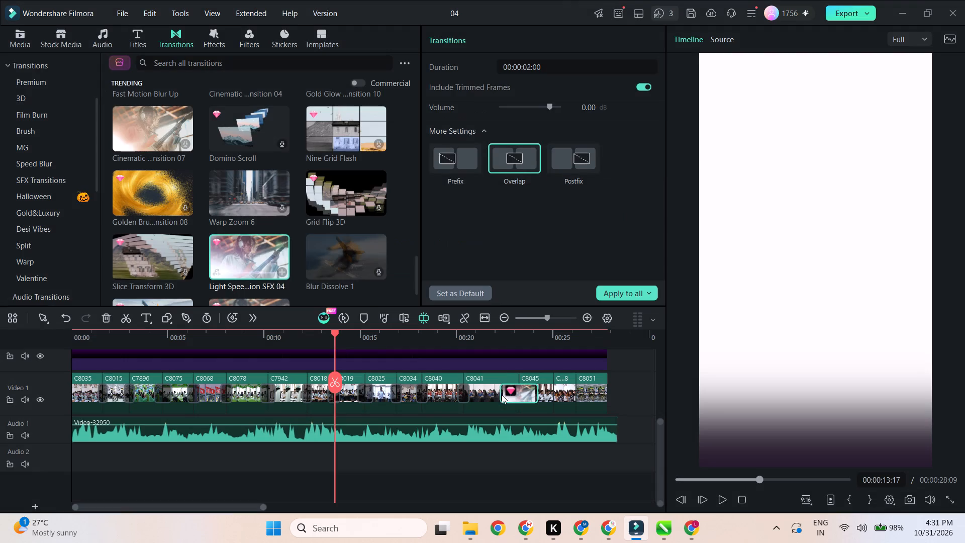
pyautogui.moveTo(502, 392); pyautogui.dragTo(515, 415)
# Add Light Speed Transition 02 between C8045 and C8048 and shorten it to 00:00:00:15.
pyautogui.scroll(3, 395, 290)
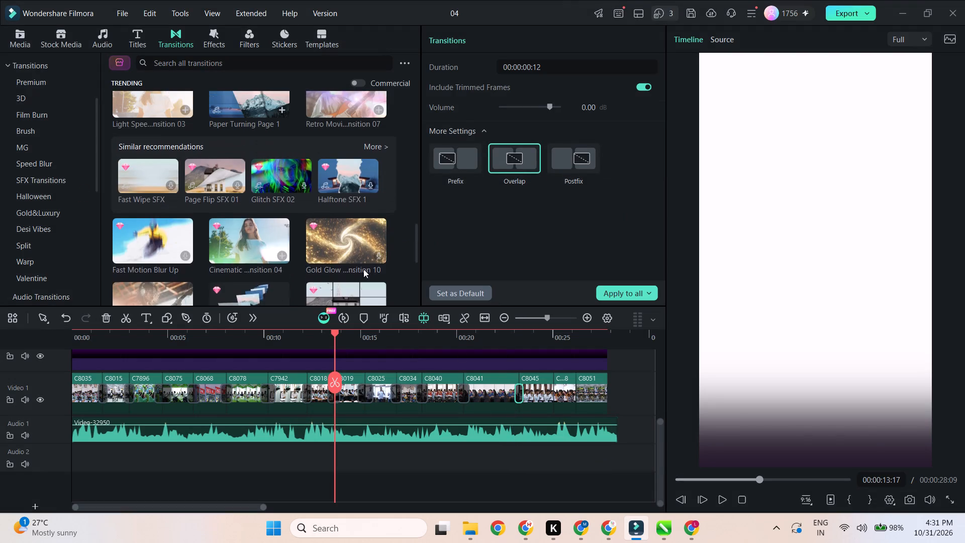
pyautogui.scroll(4, 287, 251)
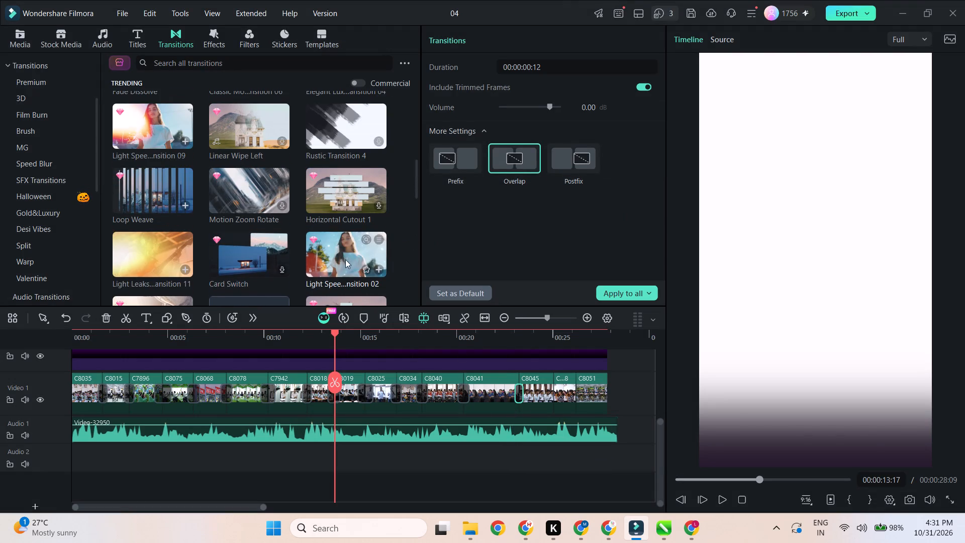
pyautogui.moveTo(346, 259); pyautogui.dragTo(549, 399)
pyautogui.moveTo(535, 388); pyautogui.dragTo(548, 408)
# Extend the last clip, C8051, to a duration of 00:00:02:04 so it ends with the Video-32950 audio.
pyautogui.click(585, 332)
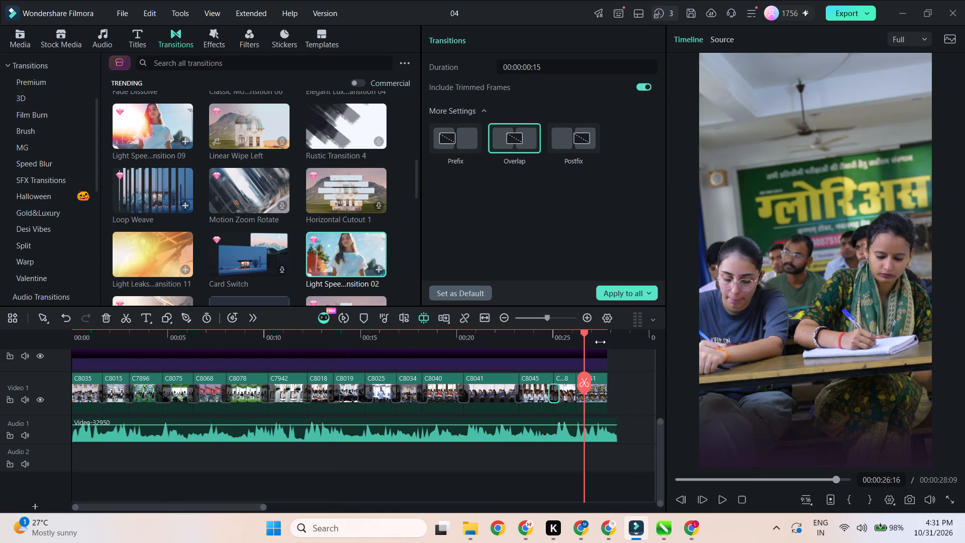
pyautogui.moveTo(600, 342); pyautogui.dragTo(620, 347)
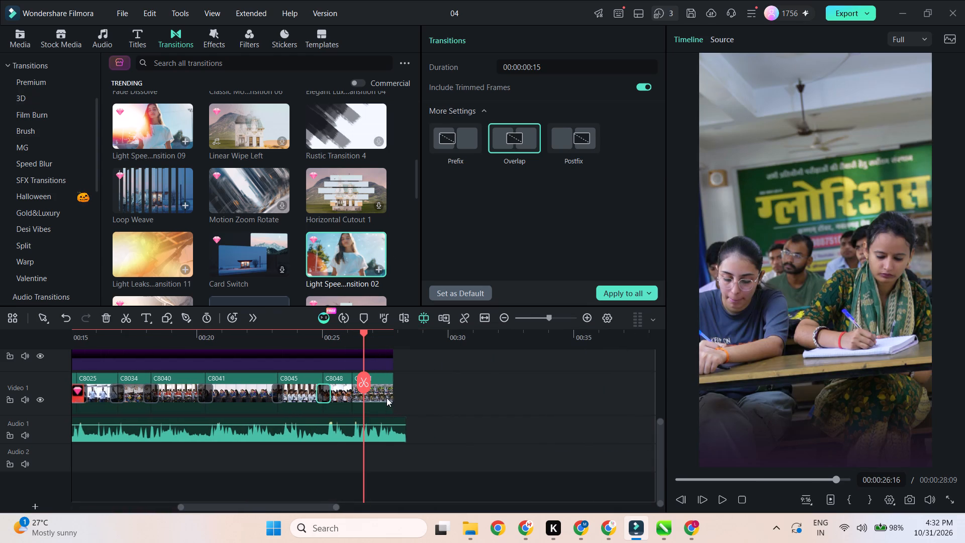
pyautogui.click(386, 398)
pyautogui.moveTo(391, 390); pyautogui.dragTo(404, 410)
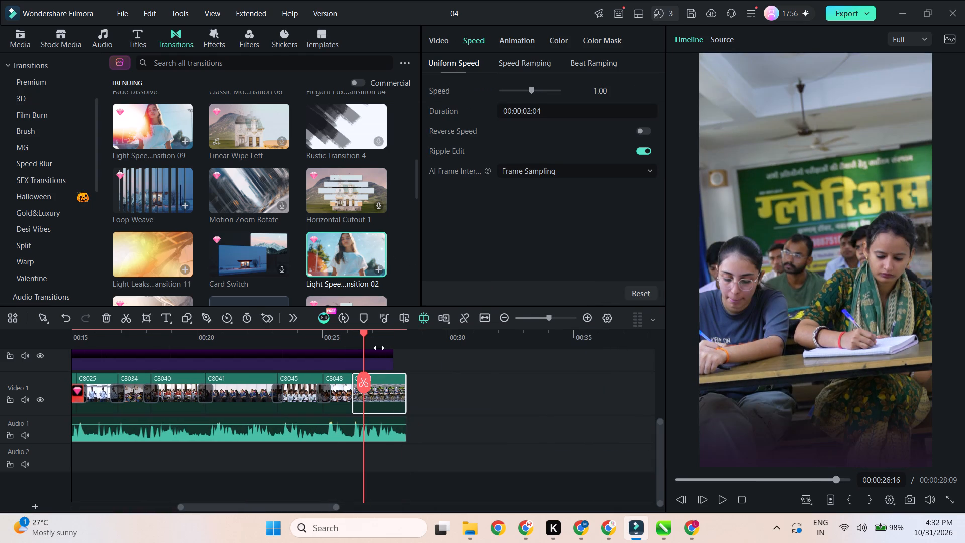
# Add Light Speed Transition 02 between C8048 and C8051 and shorten it from its start.
pyautogui.moveTo(337, 252); pyautogui.dragTo(351, 397)
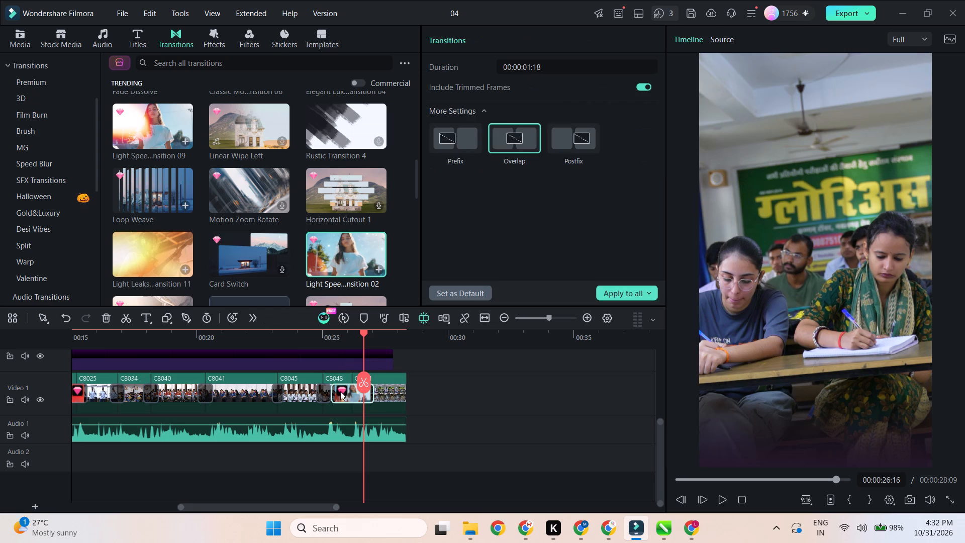
pyautogui.moveTo(335, 387); pyautogui.dragTo(345, 405)
# Extend the Portrait Refine effect and the Gradient 6 overlay together to the end of C8051.
pyautogui.scroll(2, 388, 393)
pyautogui.moveTo(415, 425); pyautogui.dragTo(391, 404)
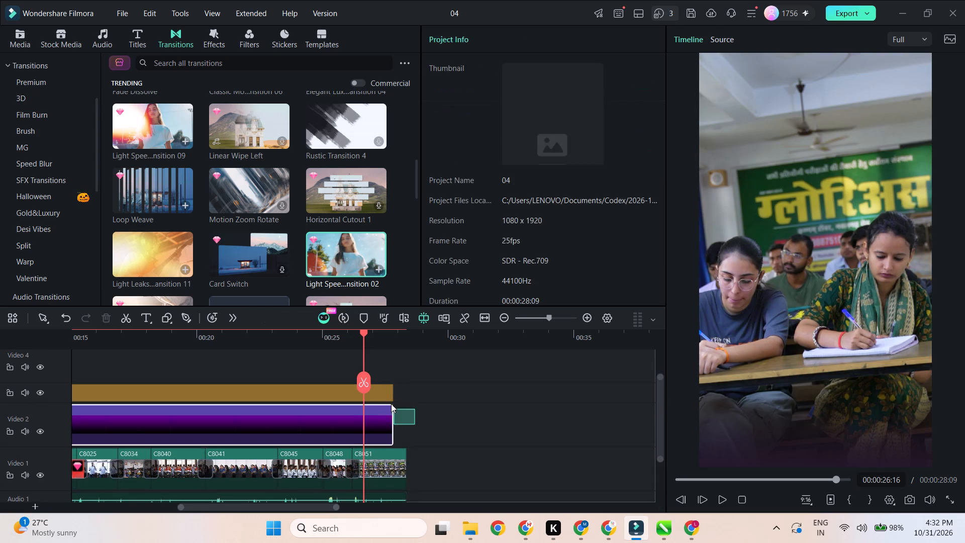
pyautogui.moveTo(391, 404); pyautogui.dragTo(385, 390)
pyautogui.moveTo(392, 416); pyautogui.dragTo(409, 431)
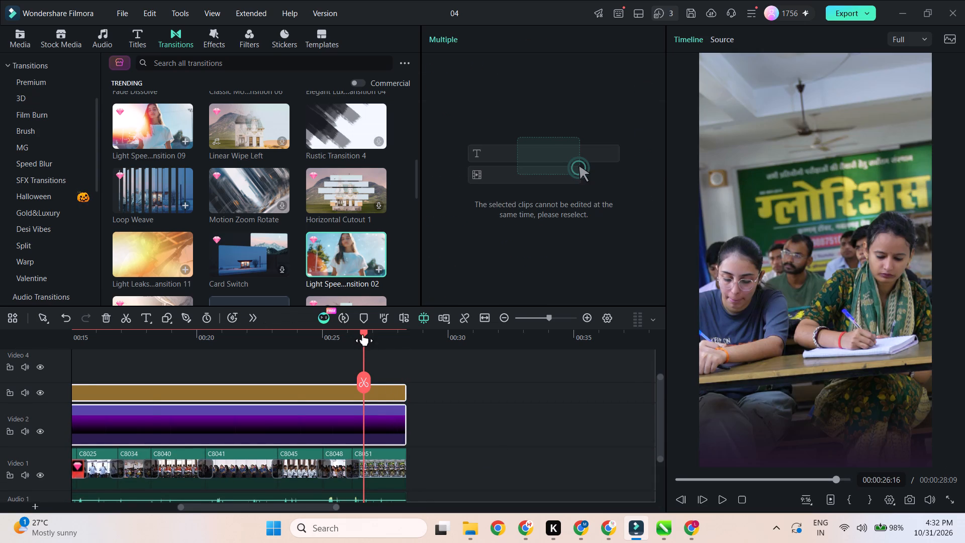
# Render the timeline preview, play the promo from the start, and recheck the transition between C8041 and C8045.
pyautogui.moveTo(363, 334); pyautogui.dragTo(9, 351)
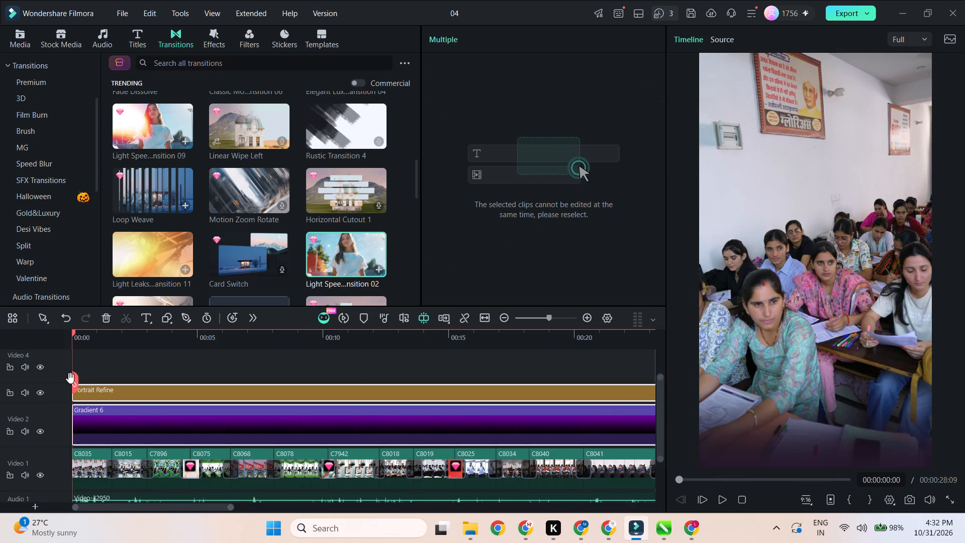
pyautogui.press('Return')
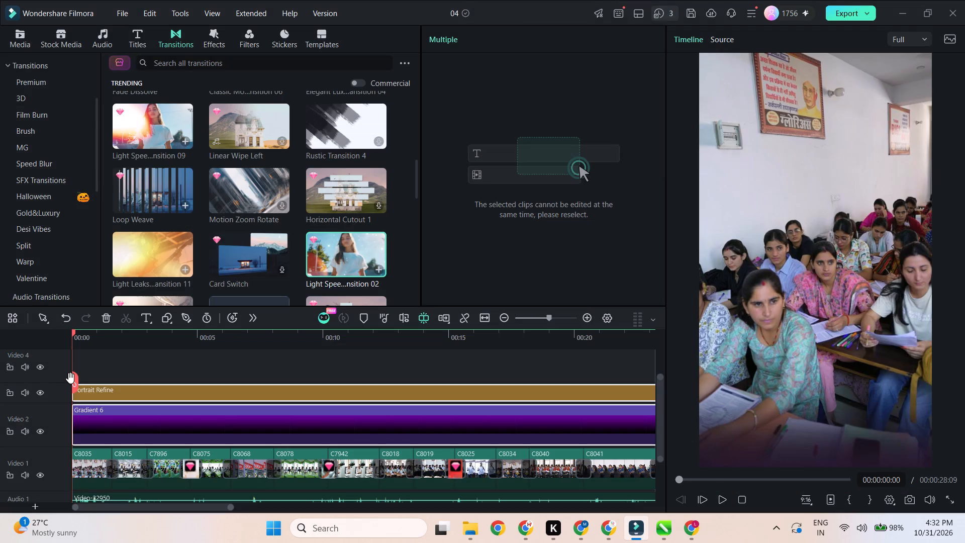
pyautogui.press('space')
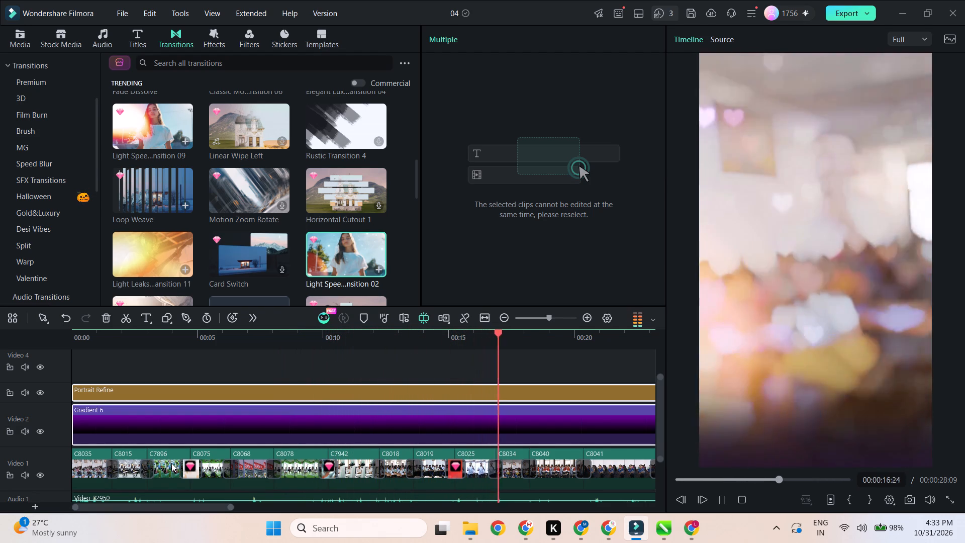
pyautogui.keyDown('ctrl'); pyautogui.scroll(-1, 207, 461); pyautogui.keyUp('ctrl')
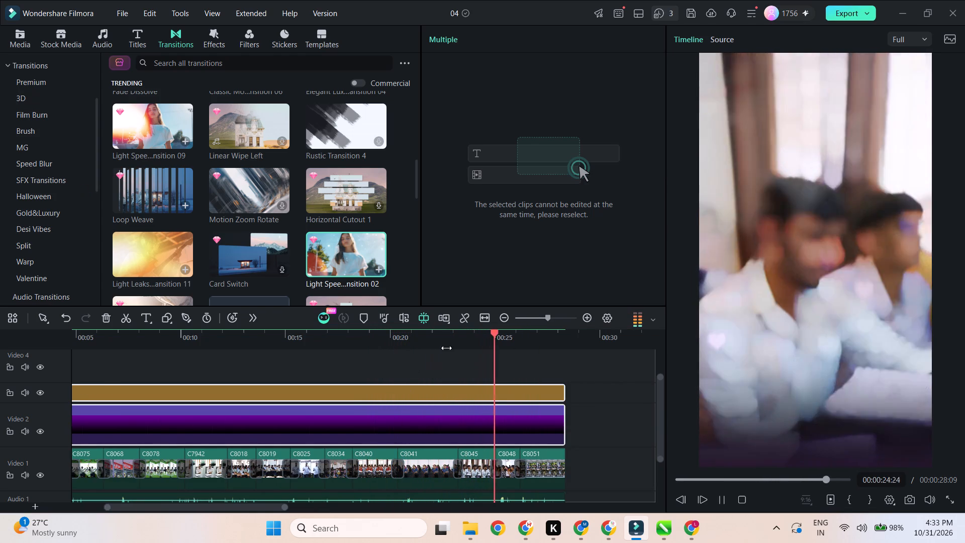
pyautogui.click(447, 331)
pyautogui.keyDown('ctrl'); pyautogui.scroll(6, 442, 477); pyautogui.keyUp('ctrl')
pyautogui.press('space')
# Replace the transition between C8041 and C8045 with Light Speed Transition 02 shortened to 00:00:00:09, and swap that for Light Speed Transition 09.
pyautogui.click(368, 468)
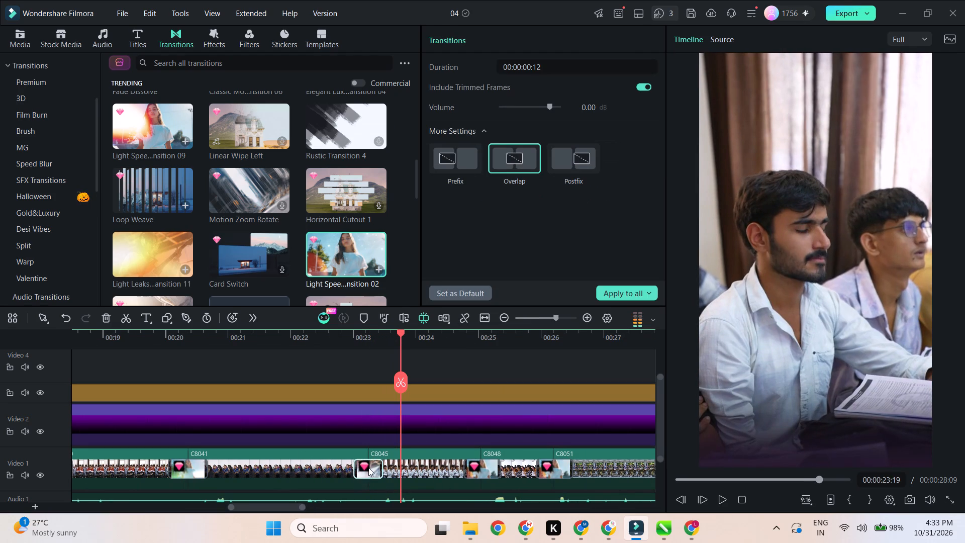
pyautogui.press('Delete')
pyautogui.moveTo(351, 256); pyautogui.dragTo(362, 475)
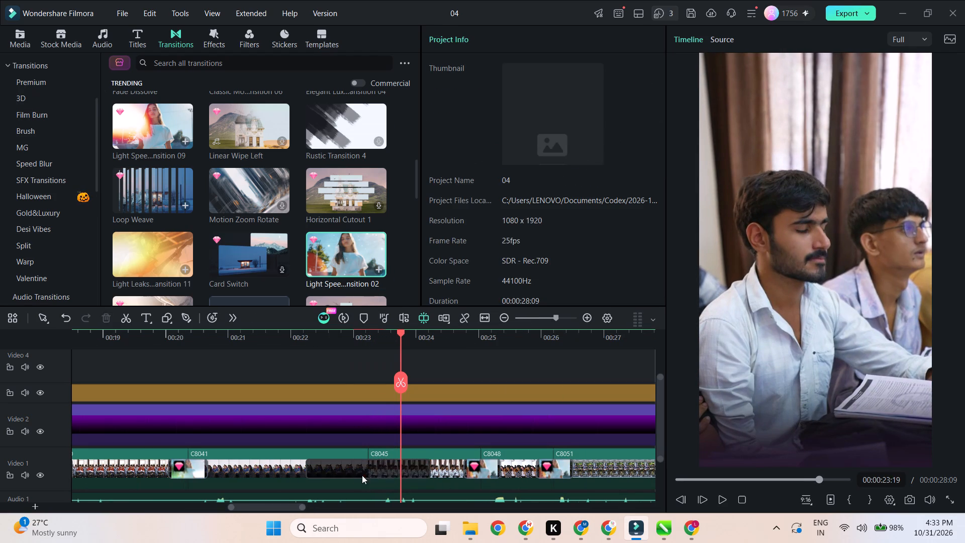
pyautogui.moveTo(308, 466); pyautogui.dragTo(355, 494)
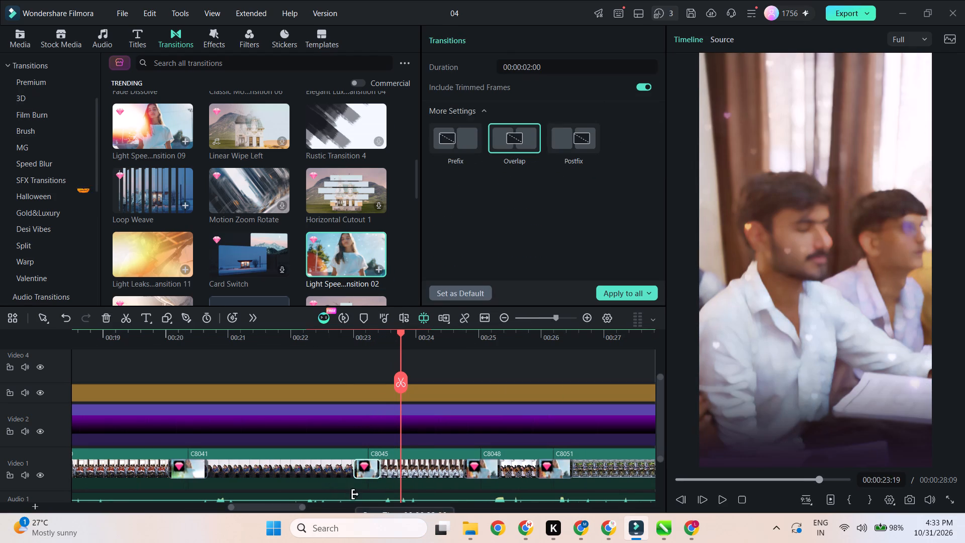
pyautogui.moveTo(355, 494); pyautogui.dragTo(357, 495)
pyautogui.moveTo(151, 118); pyautogui.dragTo(362, 470)
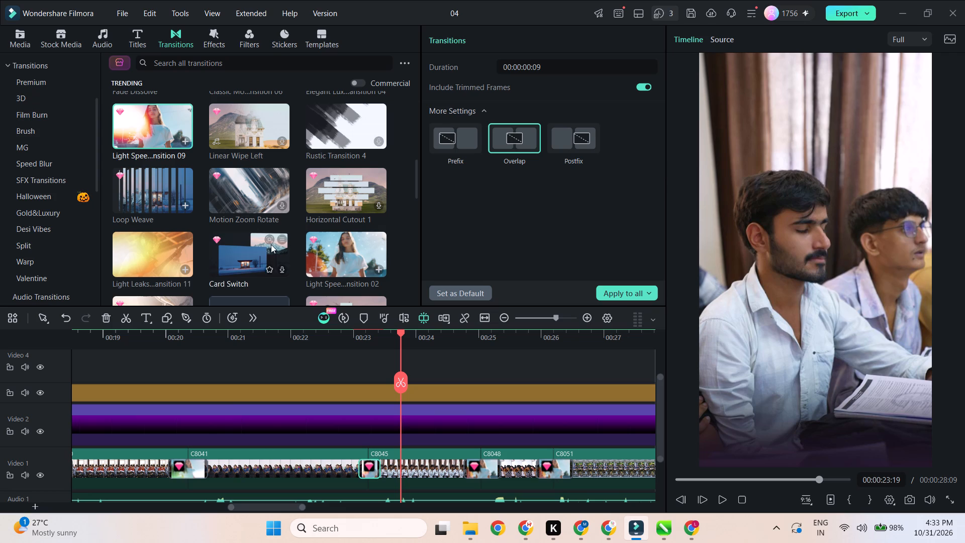
# Preview C8032, set its out point at 00:00:01:43, and overlay it on the latter part of C8041, ending at C8045.
pyautogui.click(13, 38)
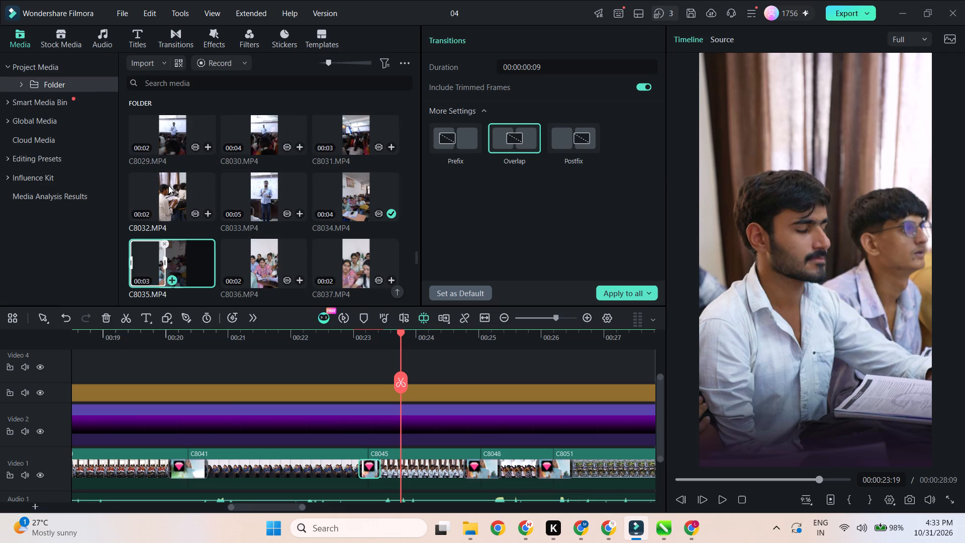
pyautogui.click(168, 186)
pyautogui.press('space')
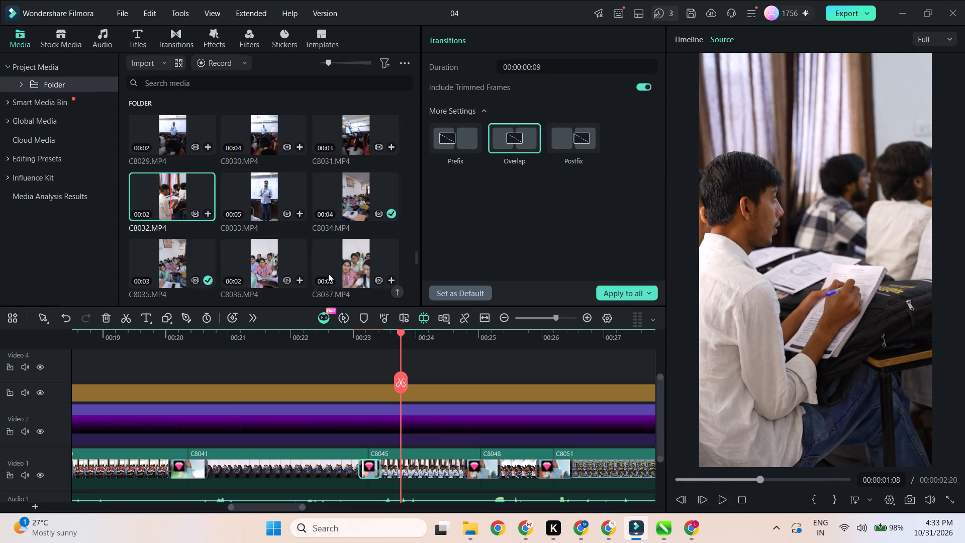
pyautogui.press('space')
pyautogui.press('space')
pyautogui.click(832, 502)
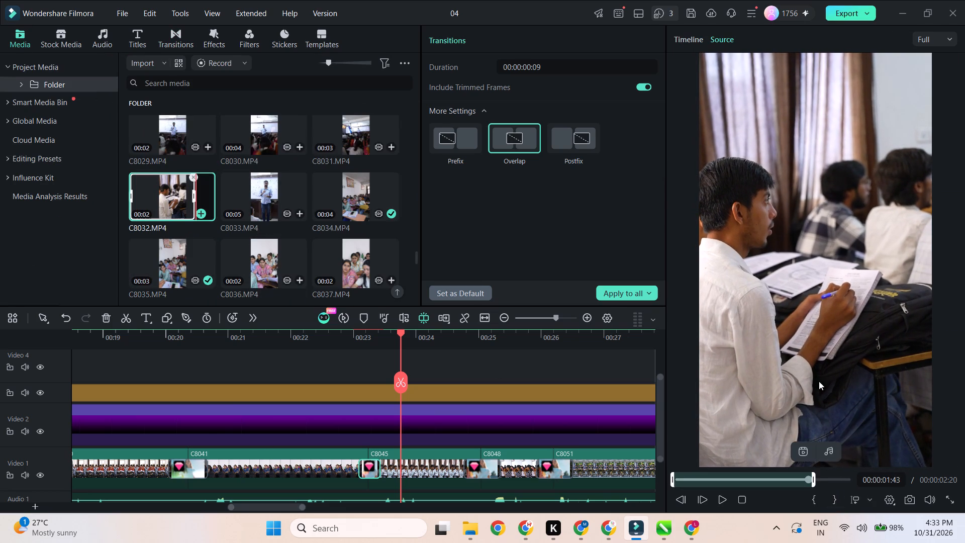
pyautogui.moveTo(815, 334); pyautogui.dragTo(236, 486)
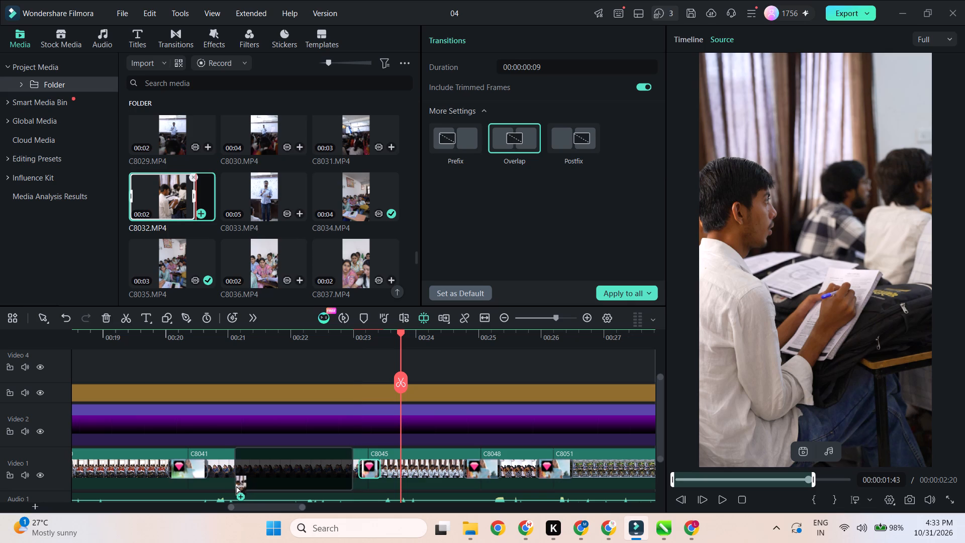
pyautogui.moveTo(236, 486); pyautogui.dragTo(253, 485)
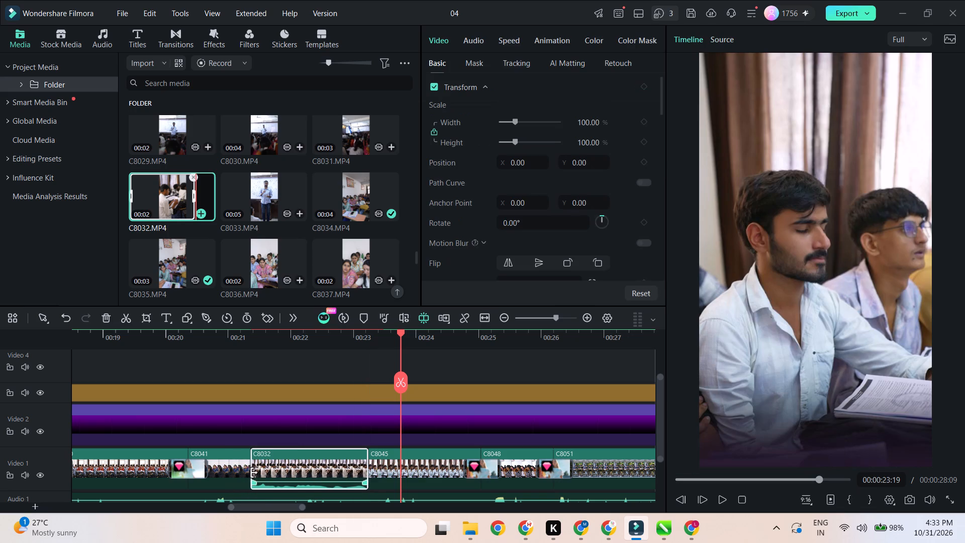
# Trim the start of C8032 to about 00:00:21:18 and extend the end of C8041 to meet it.
pyautogui.moveTo(253, 470); pyautogui.dragTo(276, 481)
pyautogui.moveTo(248, 465); pyautogui.dragTo(274, 479)
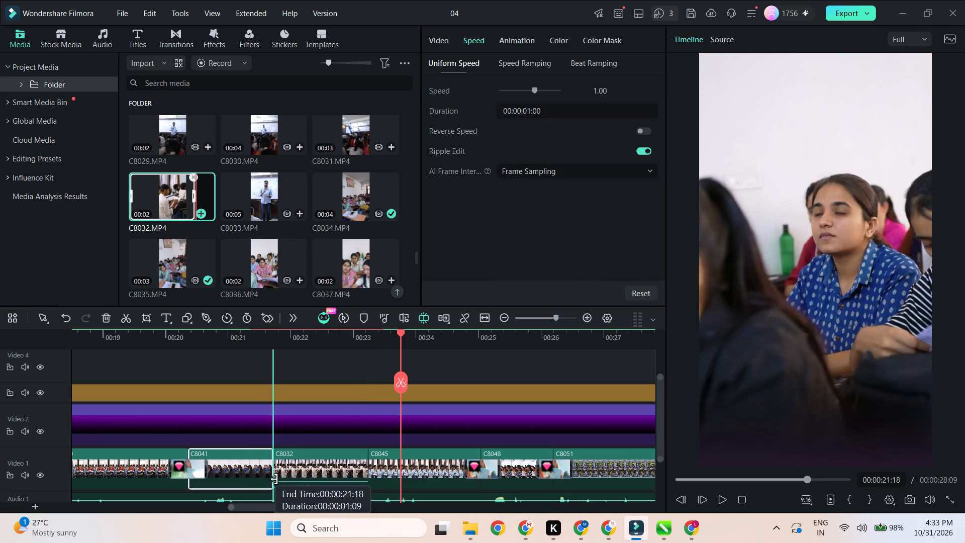
pyautogui.moveTo(274, 479); pyautogui.dragTo(275, 479)
# Detach the audio from C8032 and delete the detached audio clip.
pyautogui.rightClick(297, 466)
pyautogui.click(330, 311)
pyautogui.scroll(-3, 300, 421)
pyautogui.click(301, 461)
pyautogui.press('Delete')
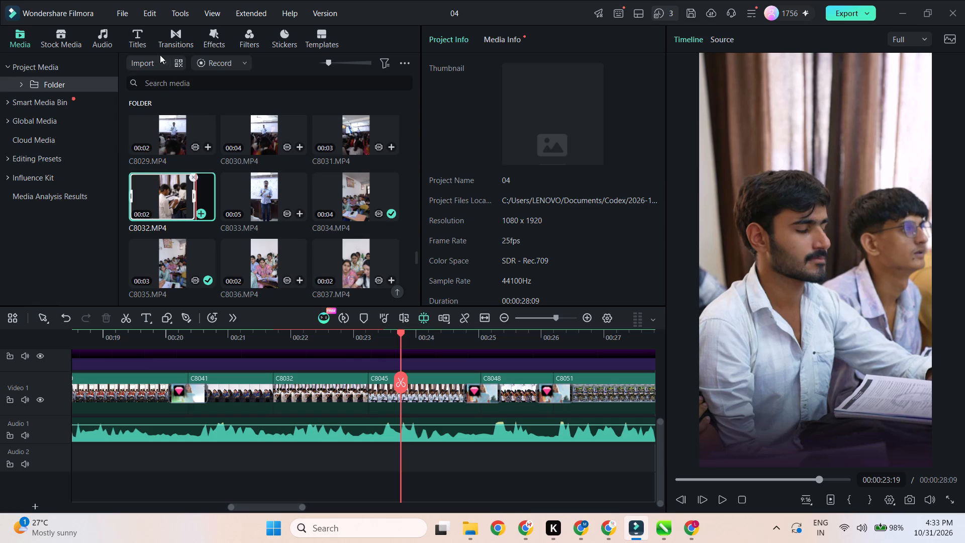
# Add the Golden Spot transition between C8041 and C8032 and shorten it to 00:00:00:09.
pyautogui.click(180, 42)
pyautogui.scroll(1, 246, 146)
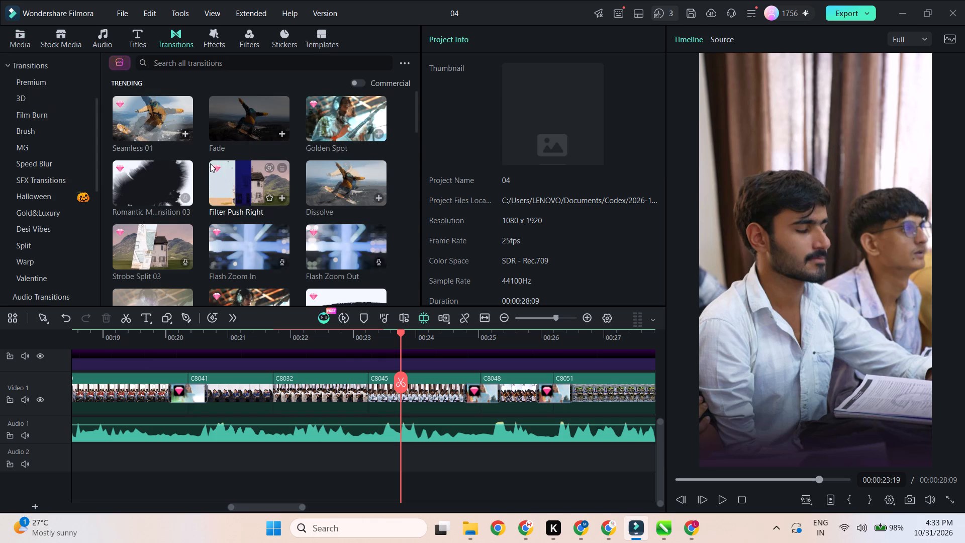
pyautogui.moveTo(334, 118); pyautogui.dragTo(265, 394)
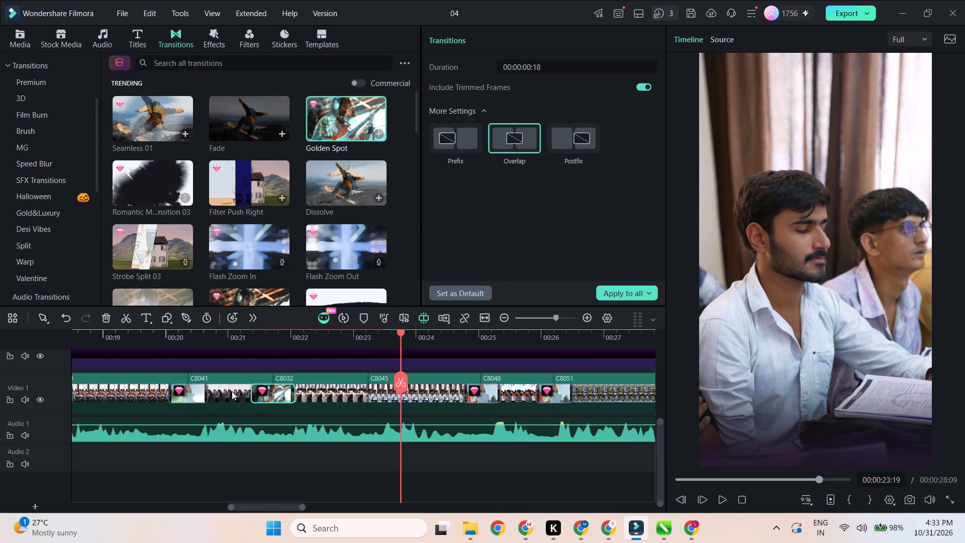
pyautogui.moveTo(253, 390); pyautogui.dragTo(261, 403)
# Add Cinematic Transition 02 between C8032 and C8045 and shorten it from its start to 00:00:00:09.
pyautogui.scroll(-1, 243, 246)
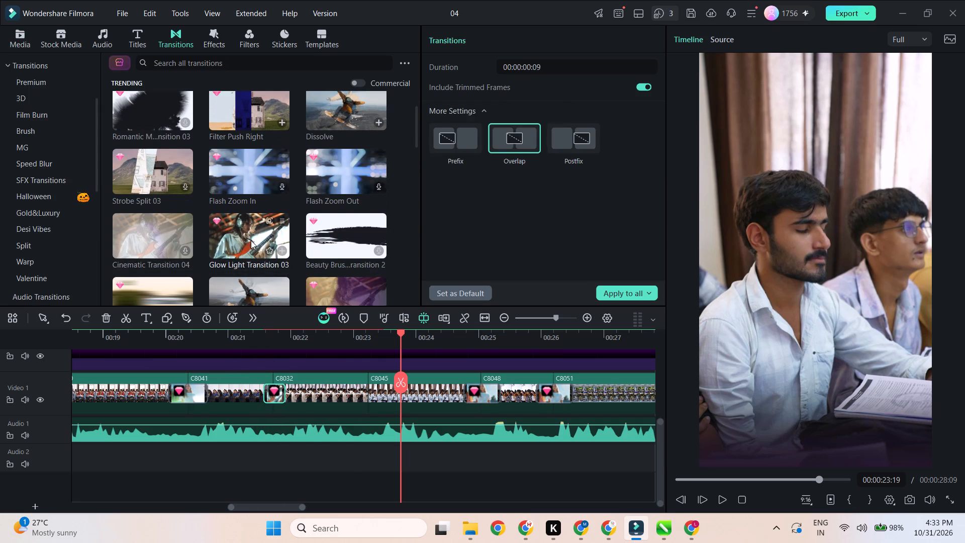
pyautogui.scroll(-2, 282, 244)
pyautogui.moveTo(358, 149); pyautogui.dragTo(321, 319)
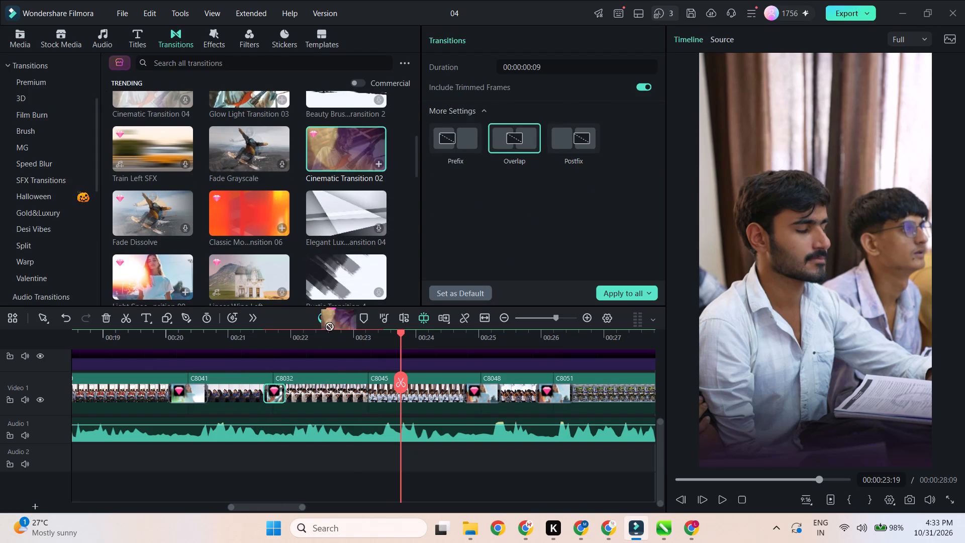
pyautogui.moveTo(321, 319); pyautogui.dragTo(353, 398)
pyautogui.moveTo(337, 396); pyautogui.dragTo(353, 414)
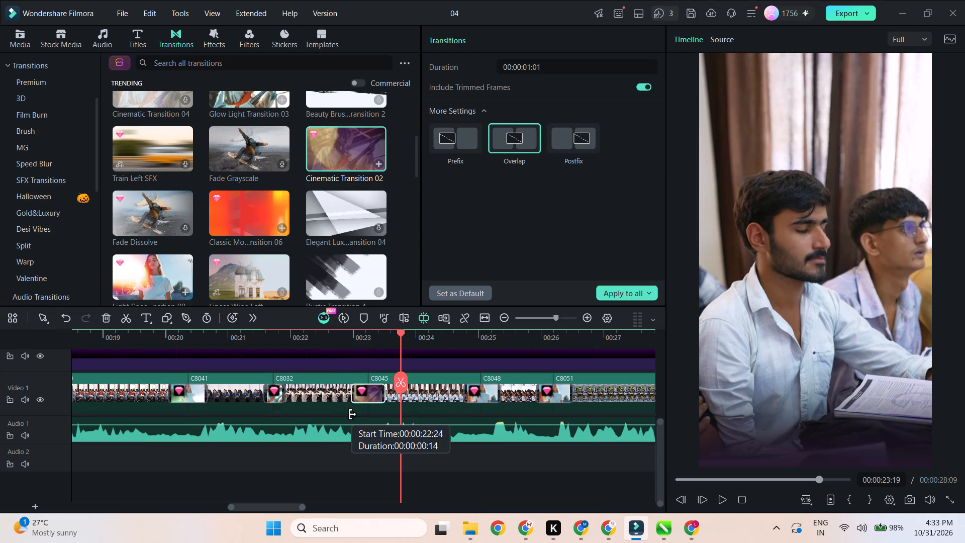
pyautogui.moveTo(353, 414); pyautogui.dragTo(357, 416)
# Apply Light Speed Transition 09 between C8045 and C8048, and Light Speed Transition 02 between C8048 and C8051.
pyautogui.moveTo(151, 272); pyautogui.dragTo(478, 396)
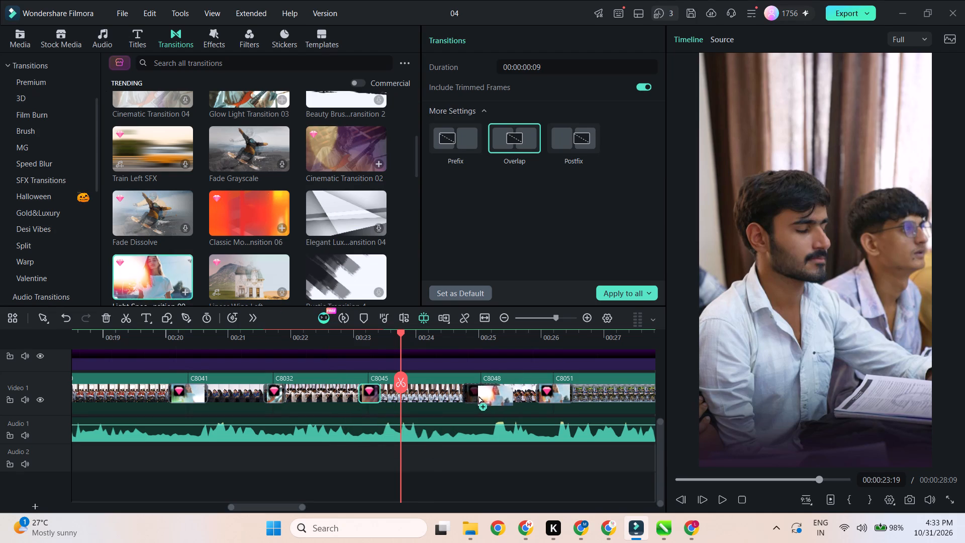
pyautogui.moveTo(478, 396); pyautogui.dragTo(475, 397)
pyautogui.scroll(-3, 321, 242)
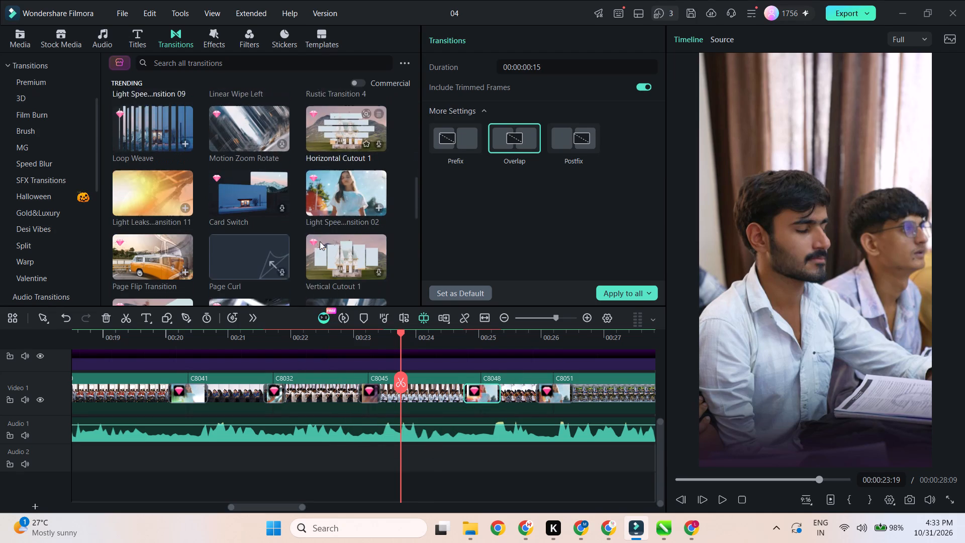
pyautogui.moveTo(337, 194); pyautogui.dragTo(558, 415)
pyautogui.moveTo(348, 174); pyautogui.dragTo(446, 300)
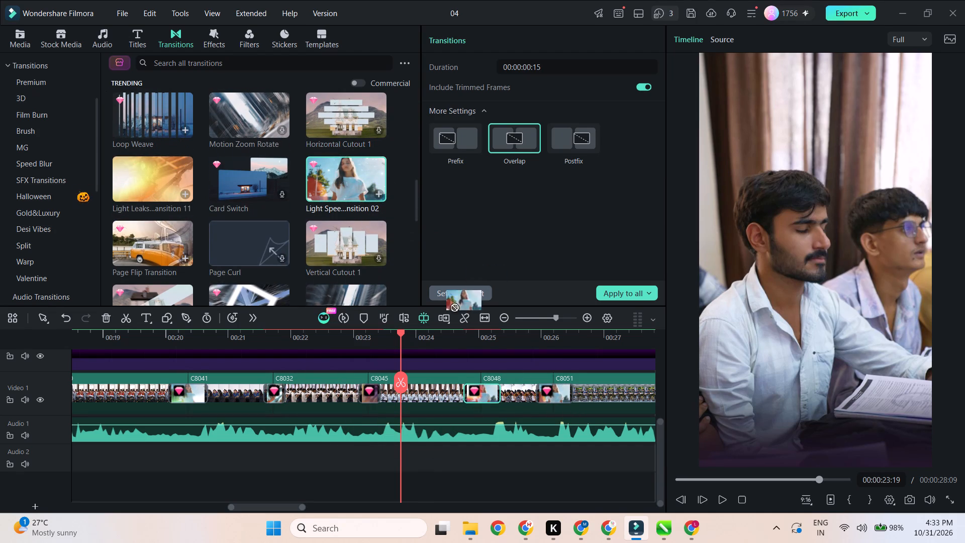
pyautogui.moveTo(446, 300); pyautogui.dragTo(544, 404)
# Render the timeline preview, play it from 00:00:19:08, and replay the section from C8045 to C8051 to check the cuts and transitions.
pyautogui.moveTo(401, 336); pyautogui.dragTo(397, 336)
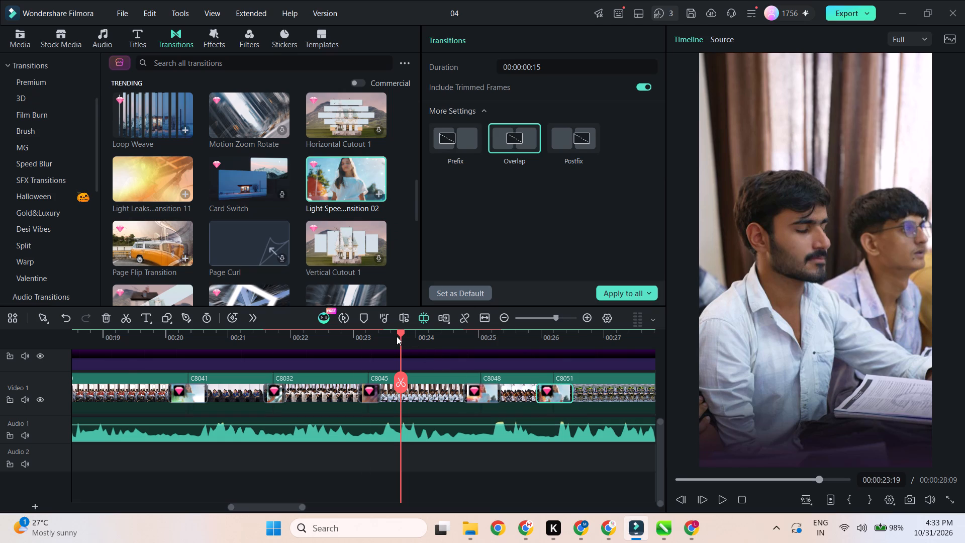
pyautogui.moveTo(397, 336); pyautogui.dragTo(123, 353)
pyautogui.press('Return')
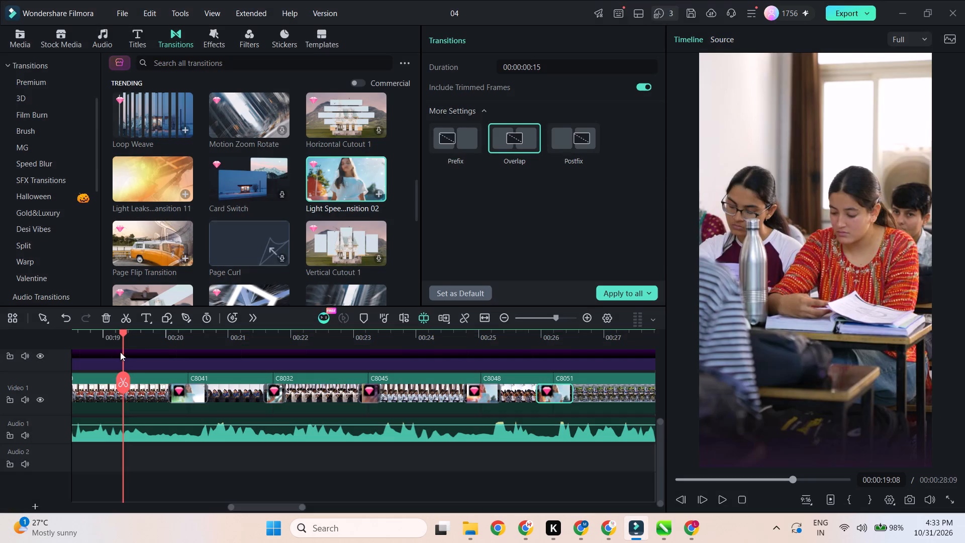
pyautogui.press('Return')
pyautogui.press('space')
pyautogui.keyDown('ctrl'); pyautogui.scroll(-2, 201, 439); pyautogui.keyUp('ctrl')
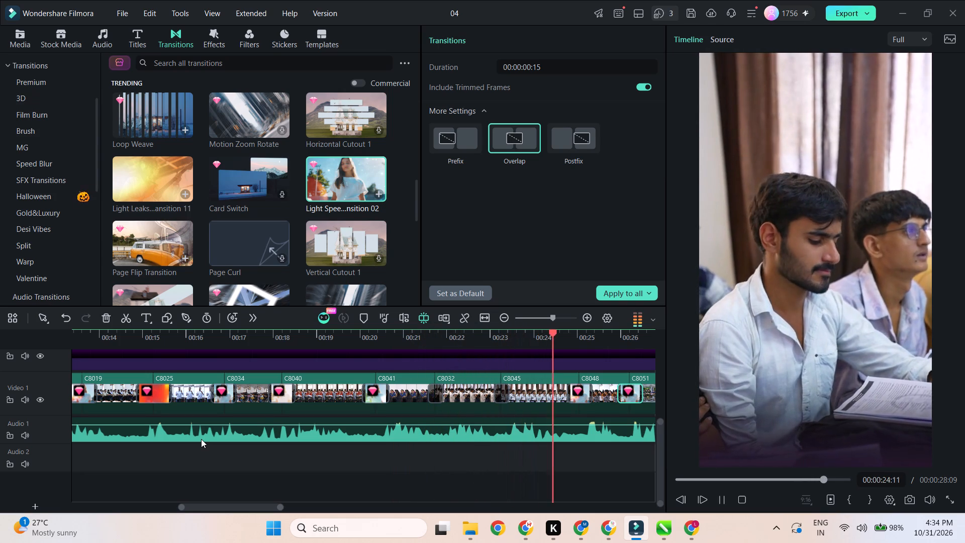
pyautogui.keyDown('ctrl'); pyautogui.scroll(-1, 201, 439); pyautogui.keyUp('ctrl')
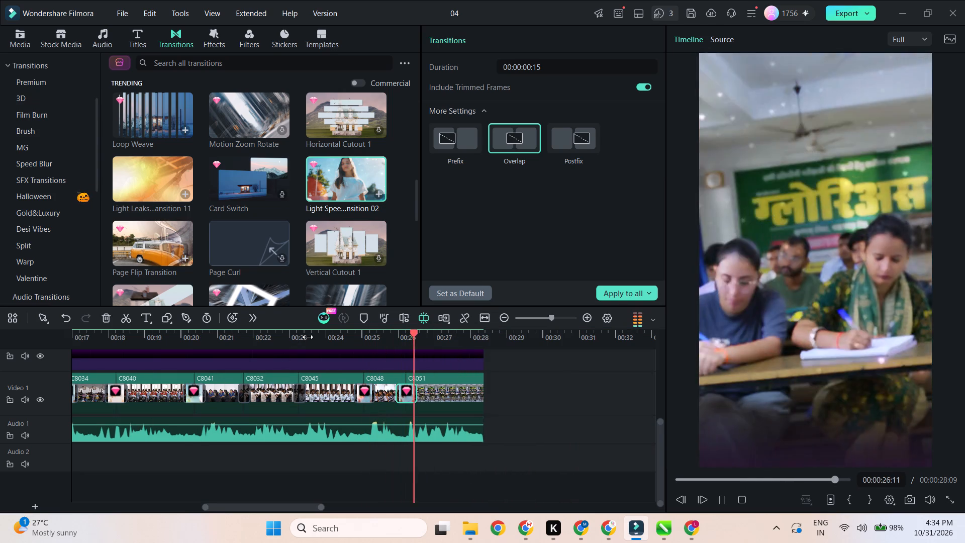
pyautogui.click(308, 337)
pyautogui.press('space')
pyautogui.press('space')
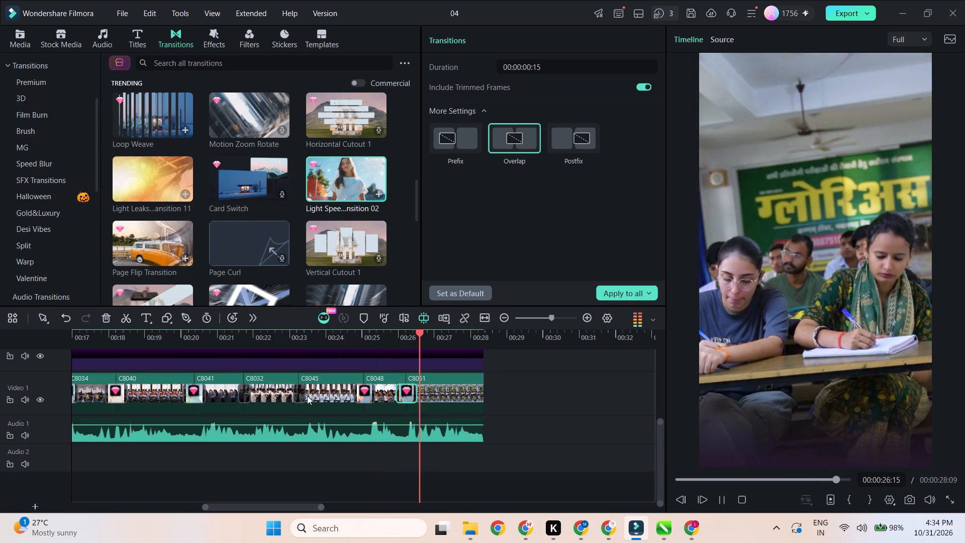
pyautogui.click(335, 337)
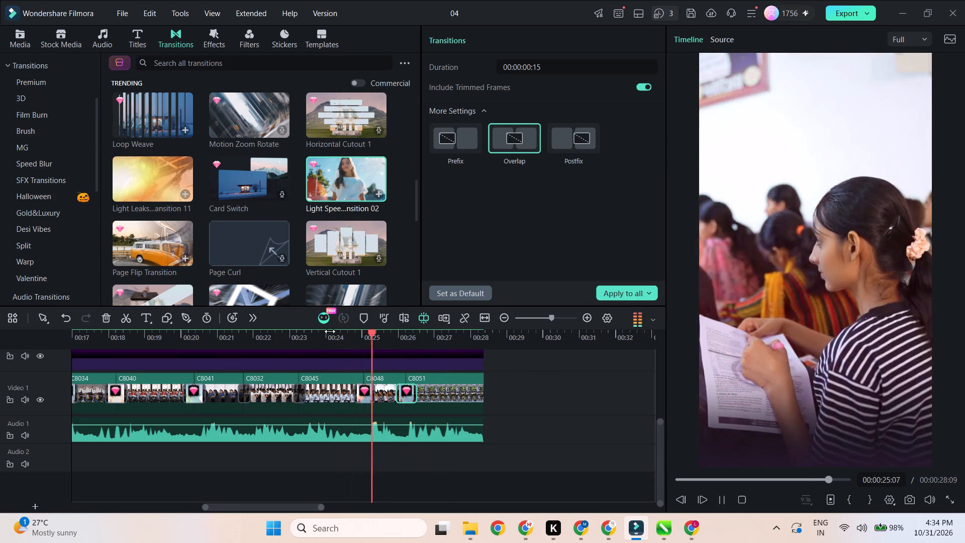
pyautogui.click(329, 330)
pyautogui.press('space')
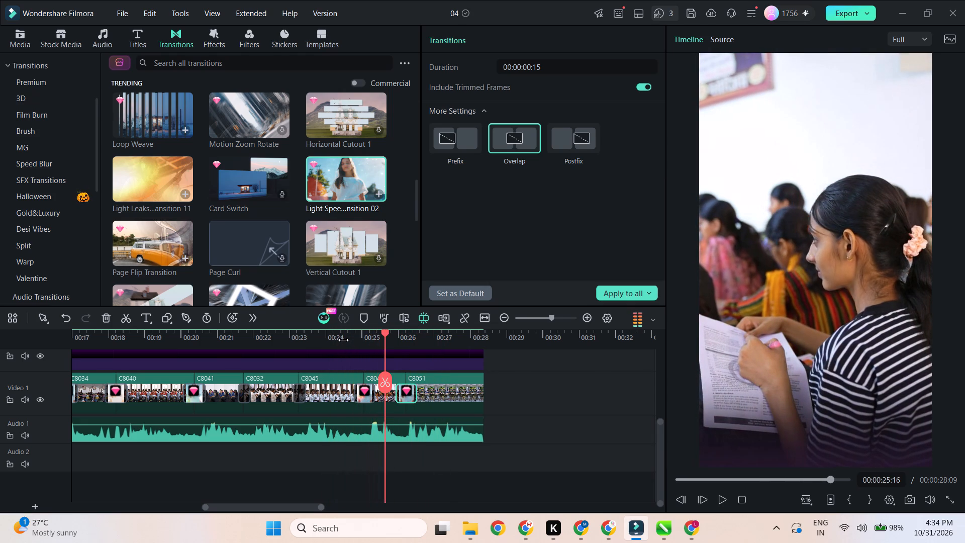
pyautogui.press('space')
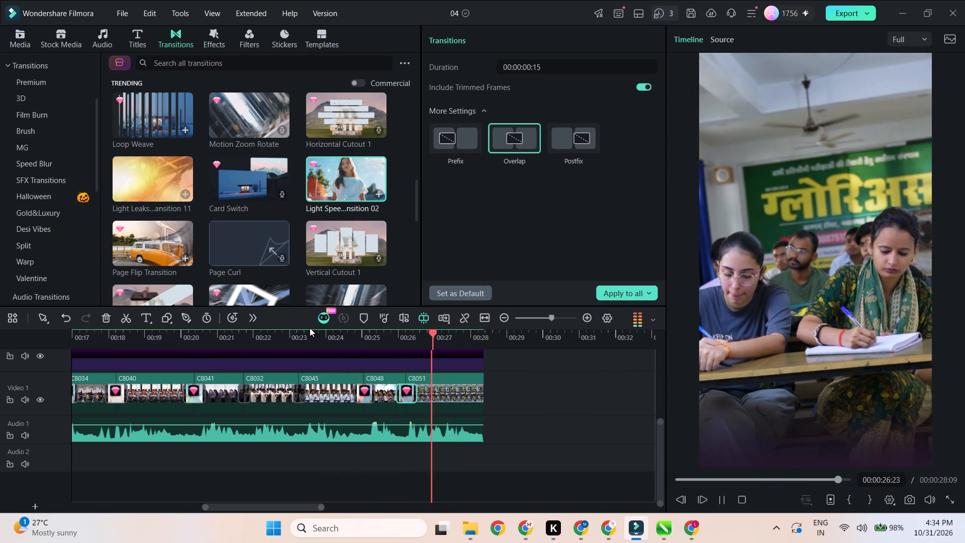
pyautogui.click(310, 333)
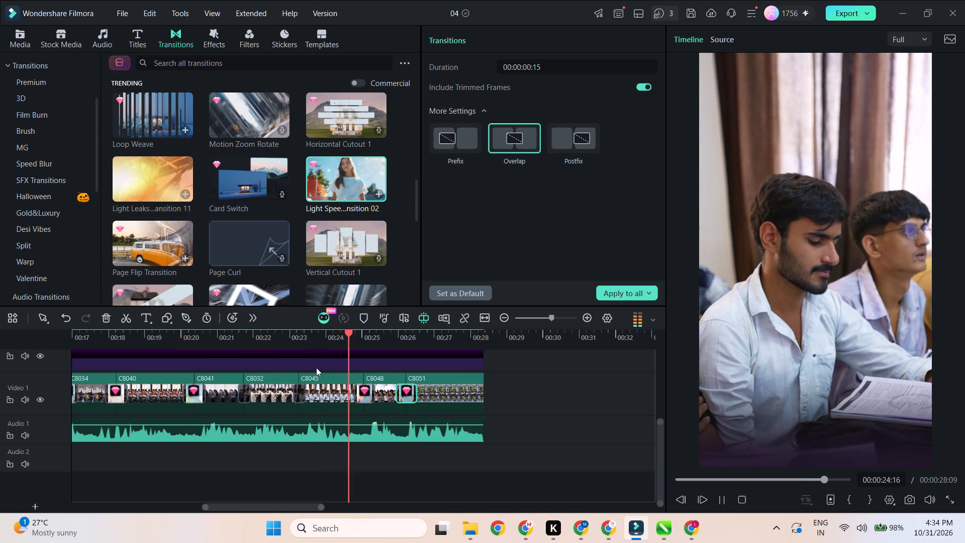
pyautogui.press('space')
# Shift the transition between C8032 and C8045 to Prefix alignment at the end of C8032 and replay that section.
pyautogui.moveTo(300, 395); pyautogui.dragTo(284, 397)
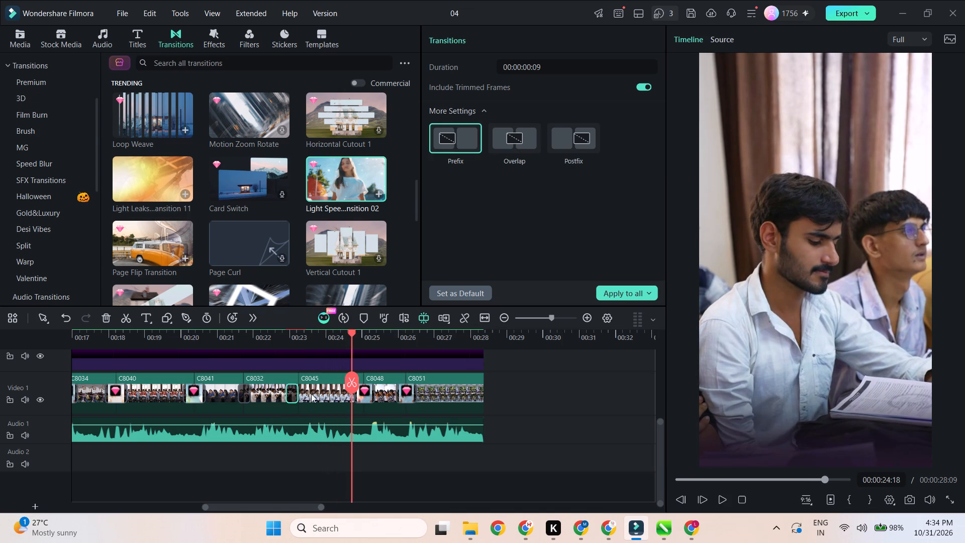
pyautogui.click(258, 340)
pyautogui.press('space')
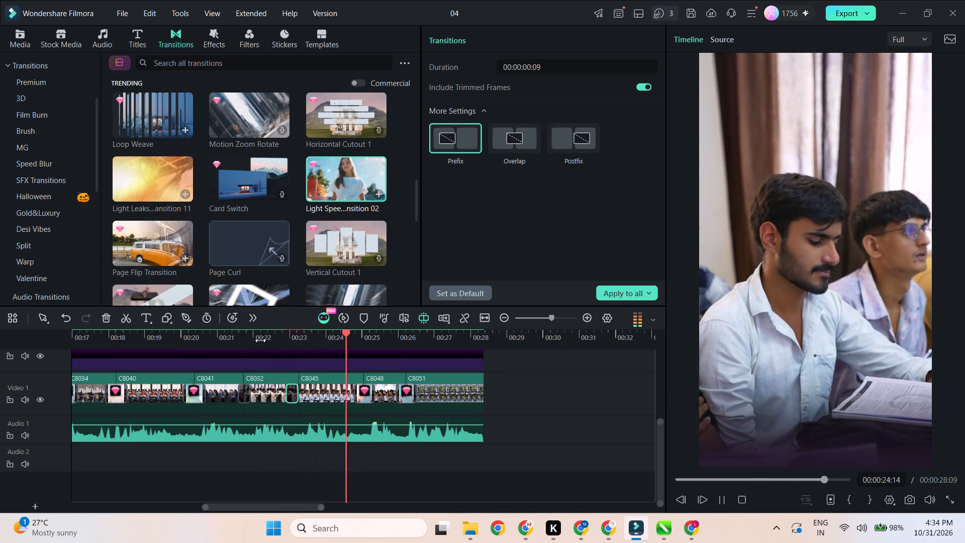
pyautogui.press('space')
# Delete C8045 after previewing C8043 as its replacement, moving the transition before C8048 fully onto C8048.
pyautogui.click(27, 32)
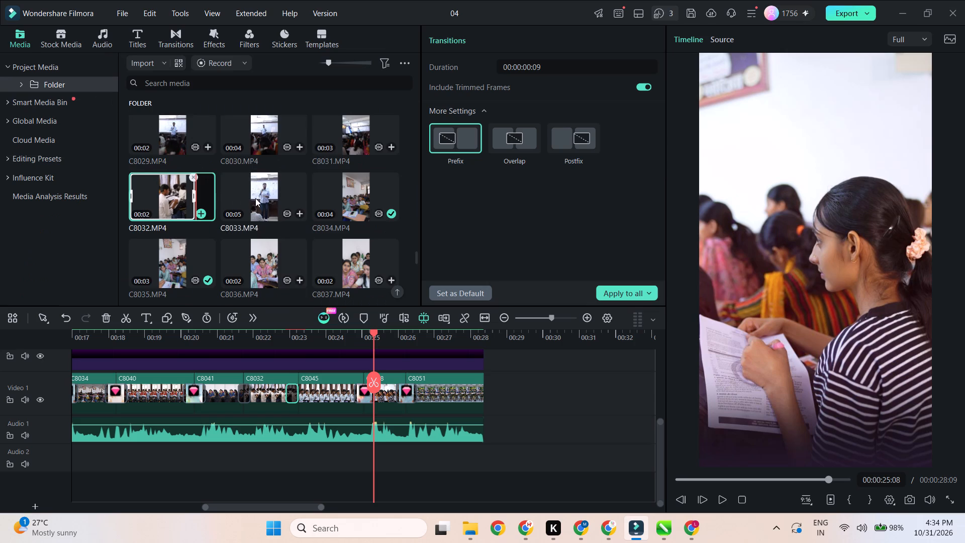
pyautogui.scroll(-2, 256, 198)
pyautogui.click(350, 248)
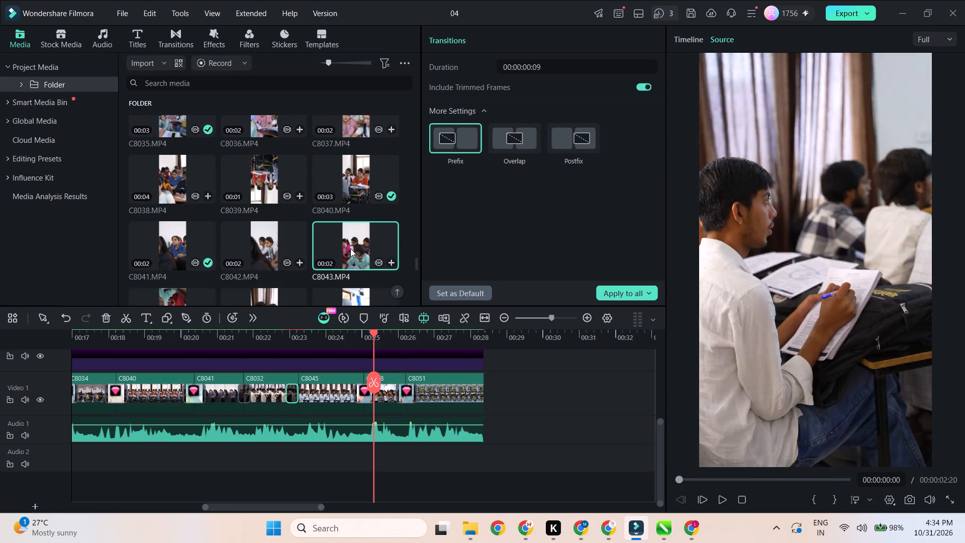
pyautogui.press('space')
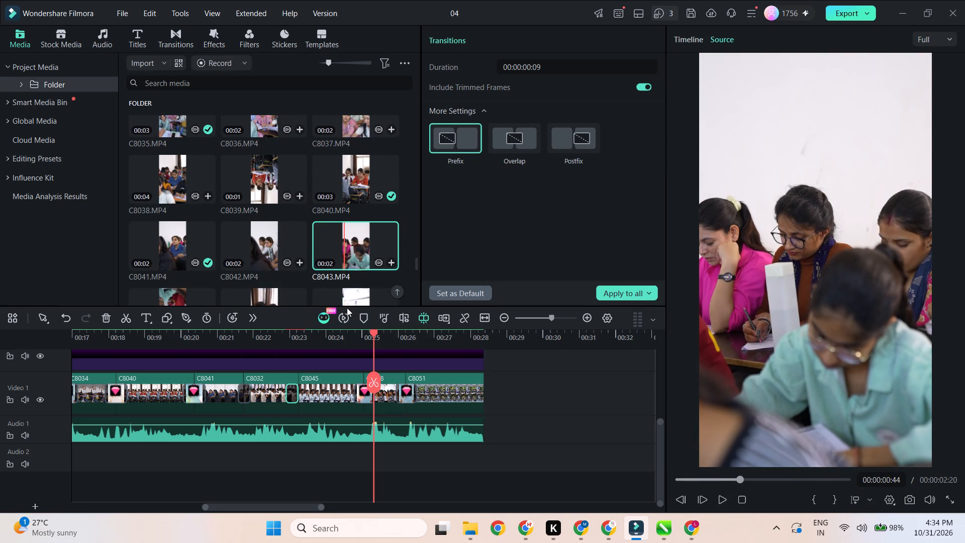
pyautogui.moveTo(362, 396); pyautogui.dragTo(378, 396)
pyautogui.click(329, 390)
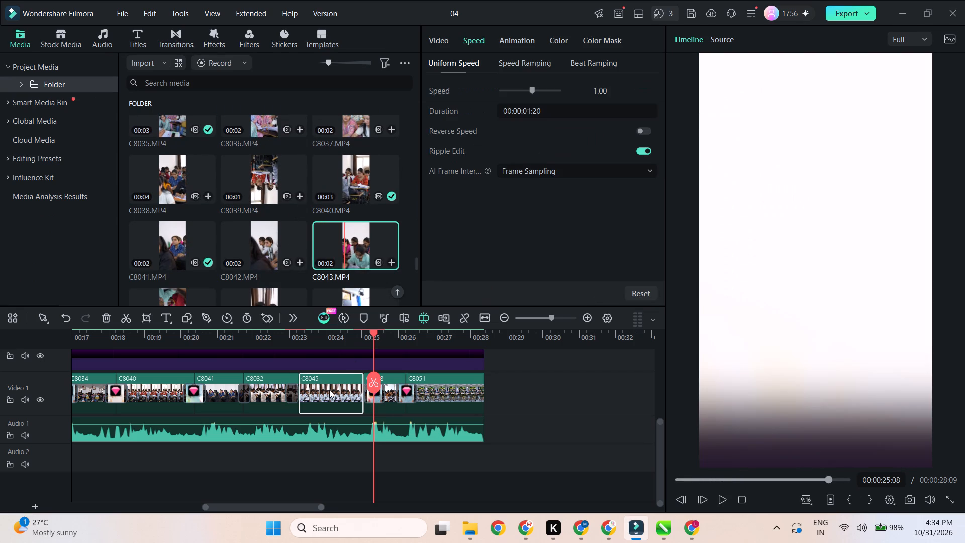
pyautogui.press('Delete')
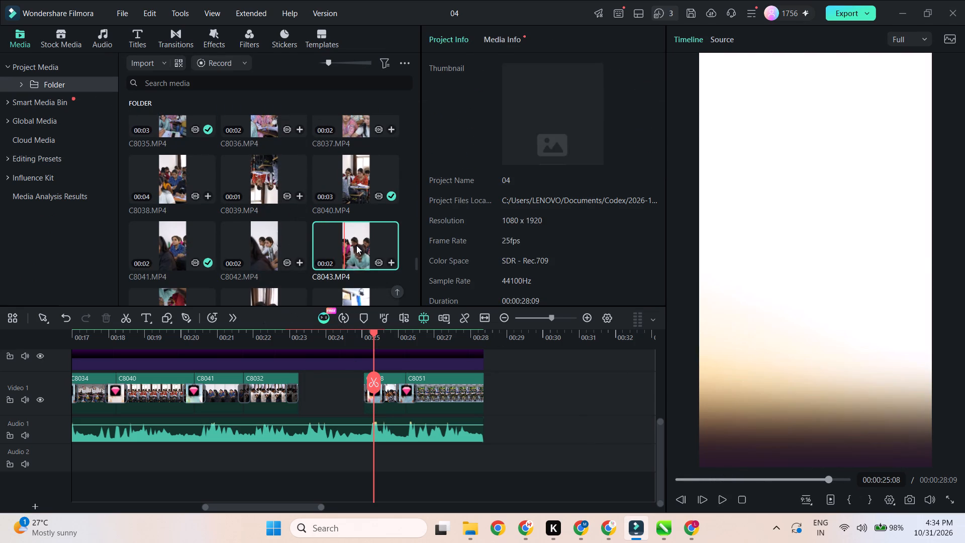
# Set the out point of C8043 at 00:00:01:18 and place it on Video 1 directly after C8032.
pyautogui.click(356, 245)
pyautogui.press('space')
pyautogui.click(833, 502)
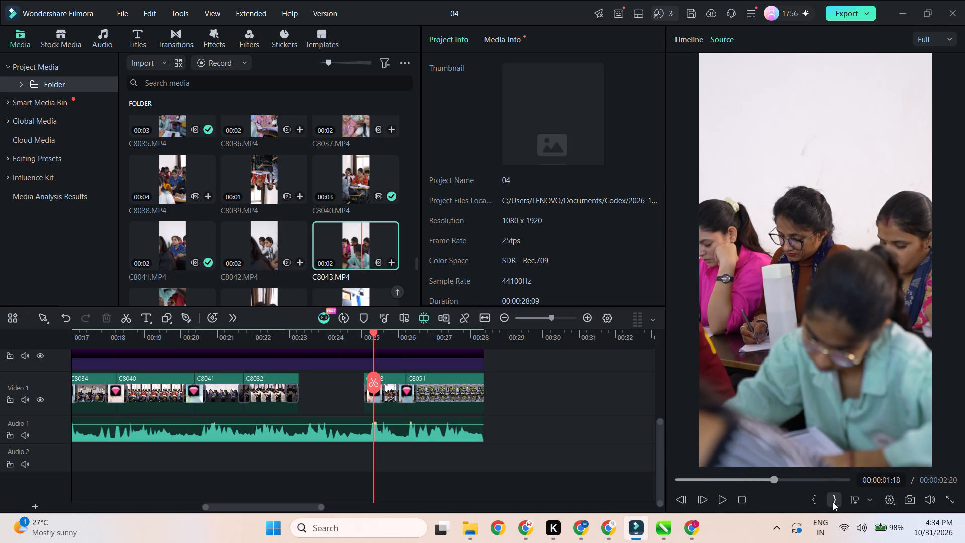
pyautogui.moveTo(790, 351); pyautogui.dragTo(299, 395)
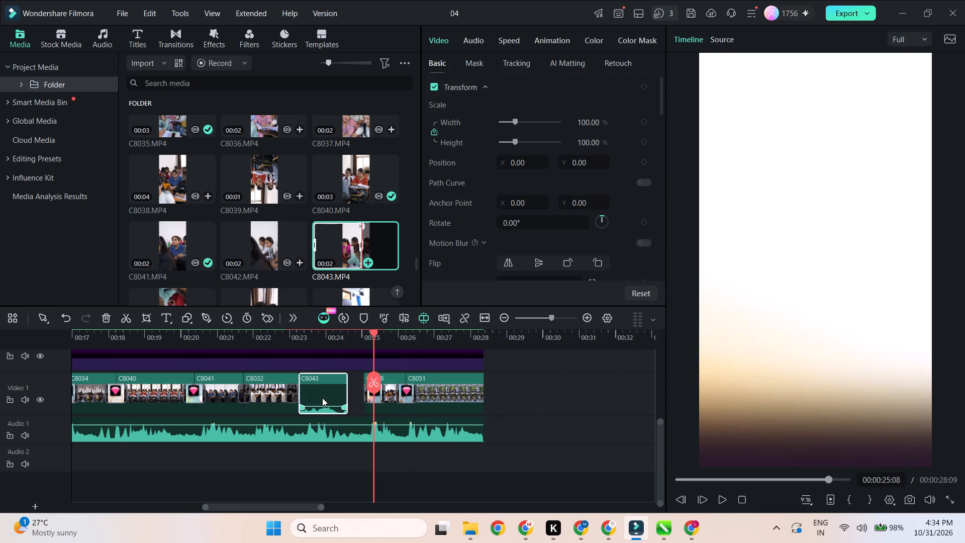
# Scale C8043 to 167% and reposition its frame to X 209.76, Y -200.39.
pyautogui.click(311, 335)
pyautogui.click(327, 392)
pyautogui.click(525, 125)
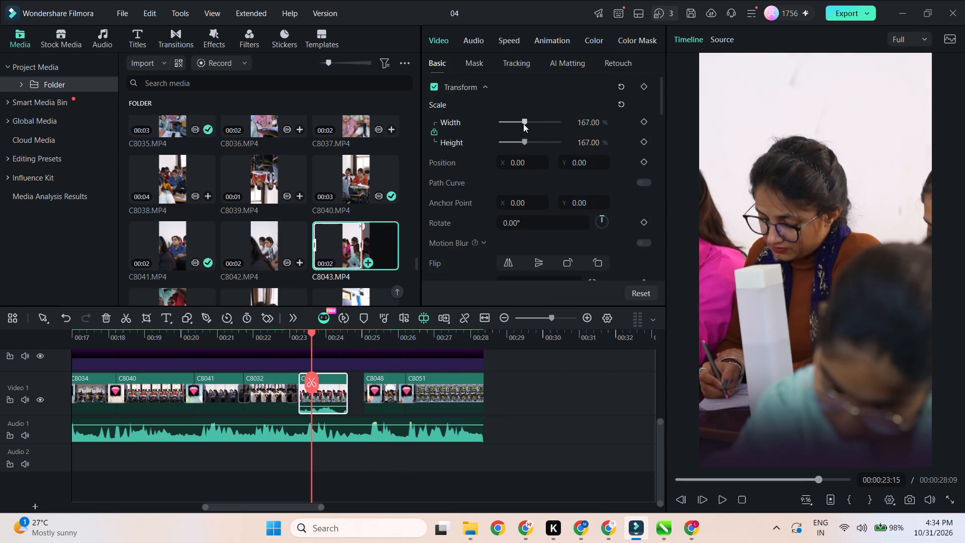
pyautogui.moveTo(715, 219); pyautogui.dragTo(764, 263)
pyautogui.press('space')
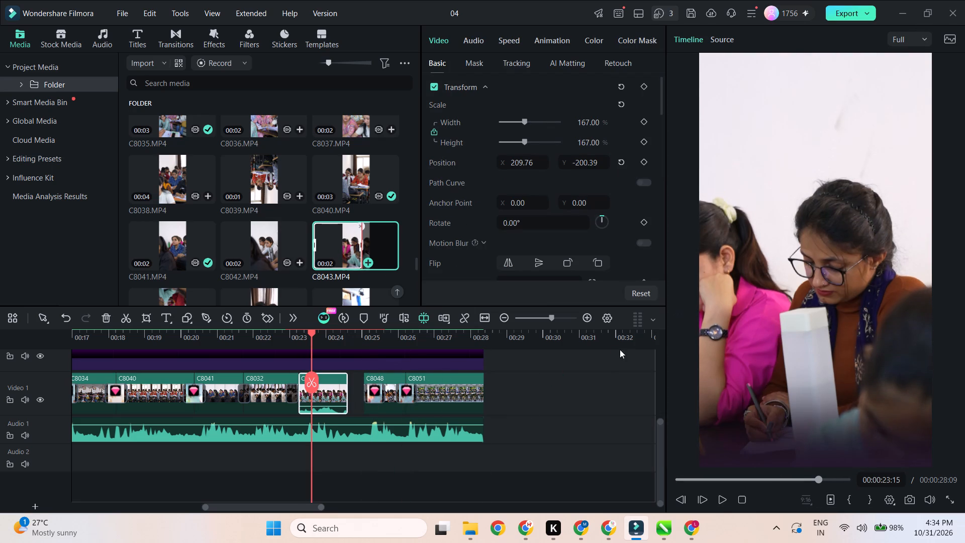
# Extend the end of C8043 on Video 1 up to the start of C8048, closing the gap between them.
pyautogui.press('space')
pyautogui.moveTo(345, 395); pyautogui.dragTo(359, 403)
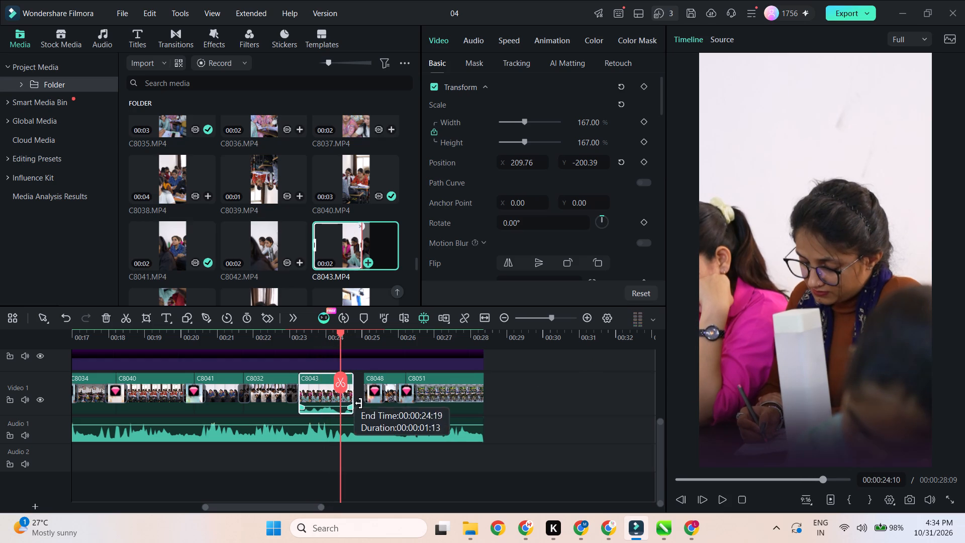
pyautogui.moveTo(359, 403); pyautogui.dragTo(364, 405)
# Detach the audio from C8043 and delete the detached audio clip.
pyautogui.rightClick(320, 392)
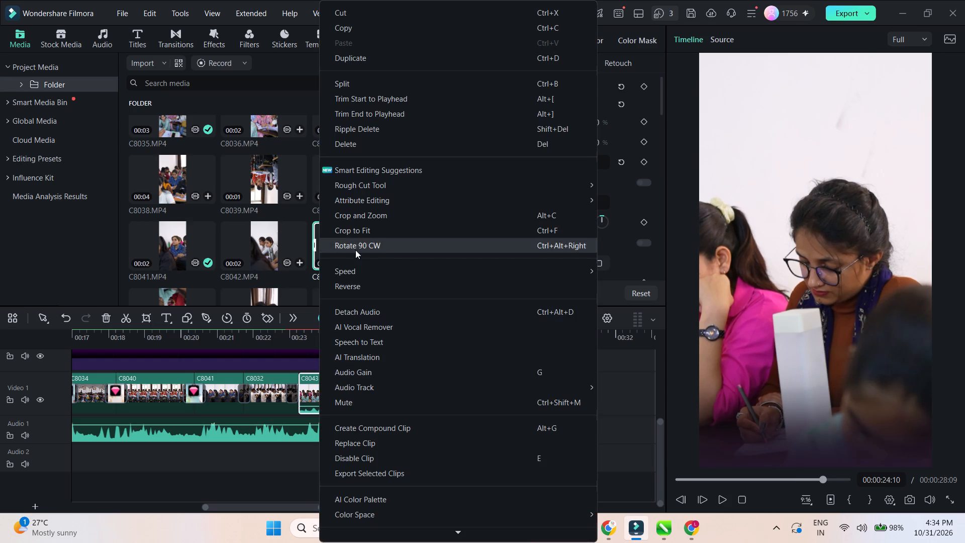
pyautogui.click(358, 309)
pyautogui.click(344, 469)
pyautogui.press('Delete')
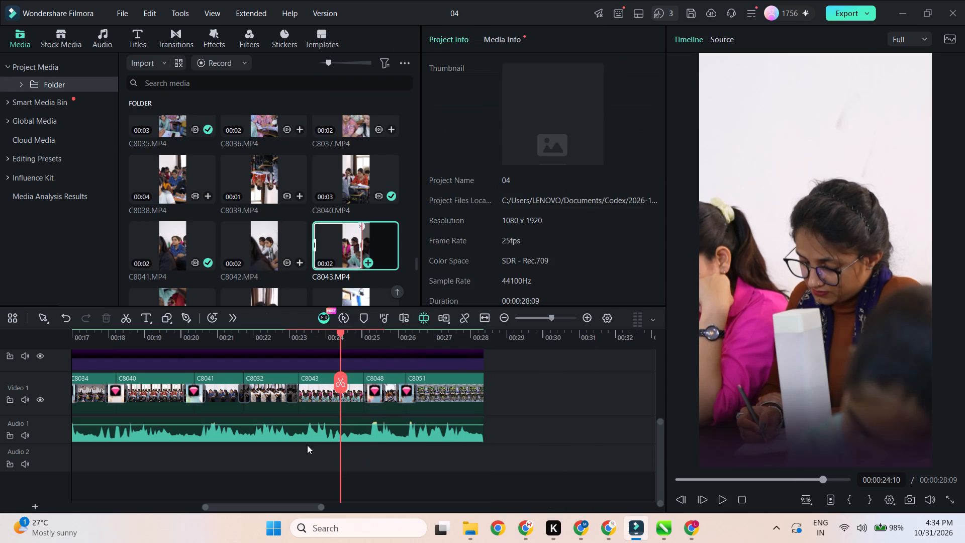
# Shift the transition on C8048 to Overlap alignment between C8043 and C8048, and replay from C8032 to the end of the timeline.
pyautogui.moveTo(292, 396); pyautogui.dragTo(299, 403)
pyautogui.moveTo(377, 396); pyautogui.dragTo(366, 399)
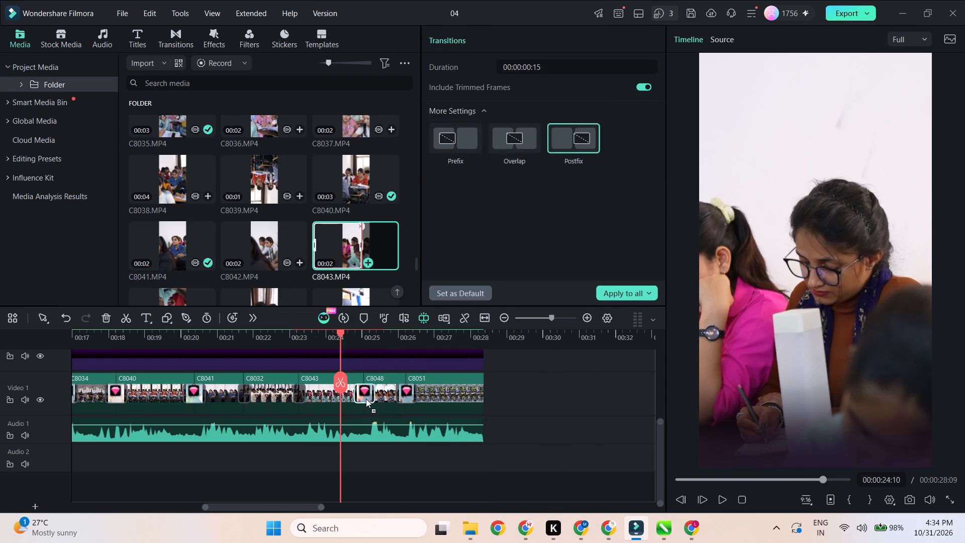
pyautogui.moveTo(366, 399); pyautogui.dragTo(364, 400)
pyautogui.click(279, 333)
pyautogui.press('Return')
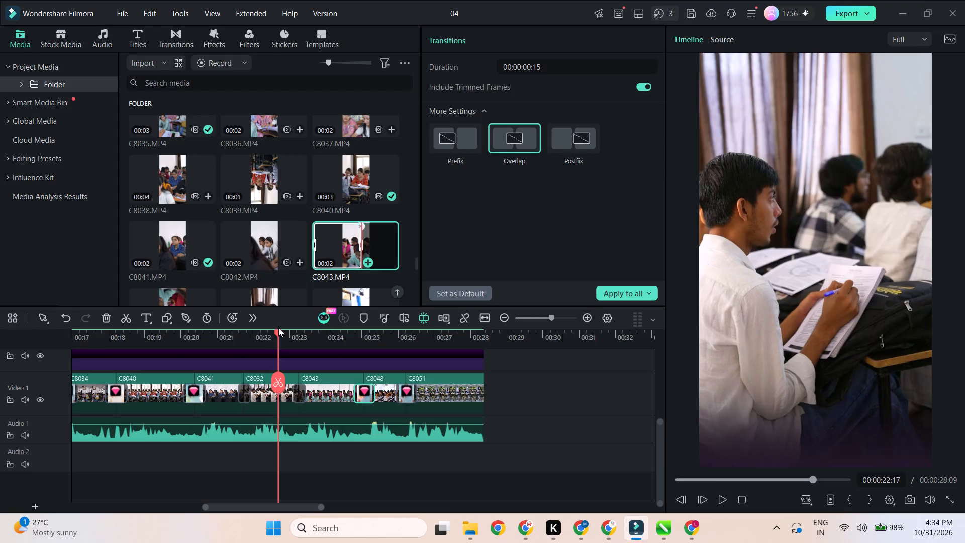
pyautogui.press('space')
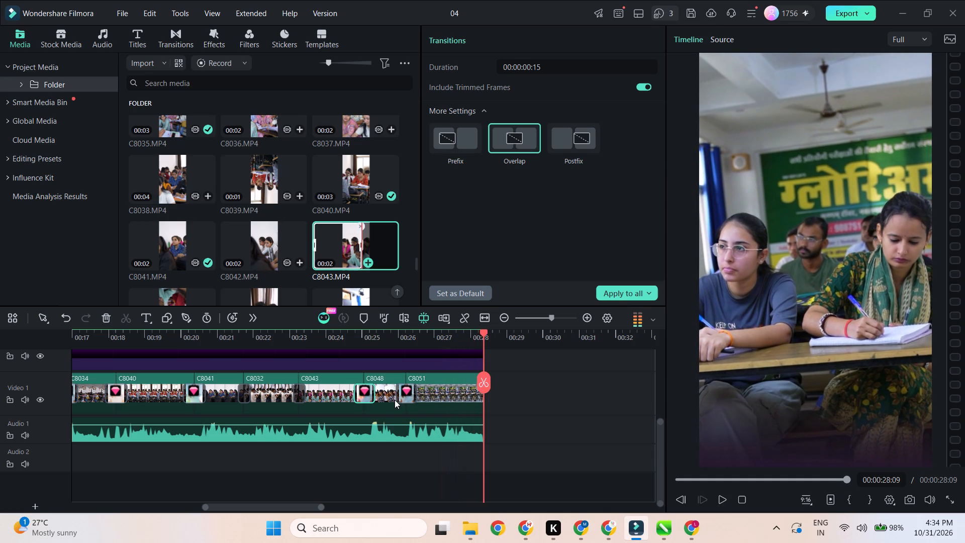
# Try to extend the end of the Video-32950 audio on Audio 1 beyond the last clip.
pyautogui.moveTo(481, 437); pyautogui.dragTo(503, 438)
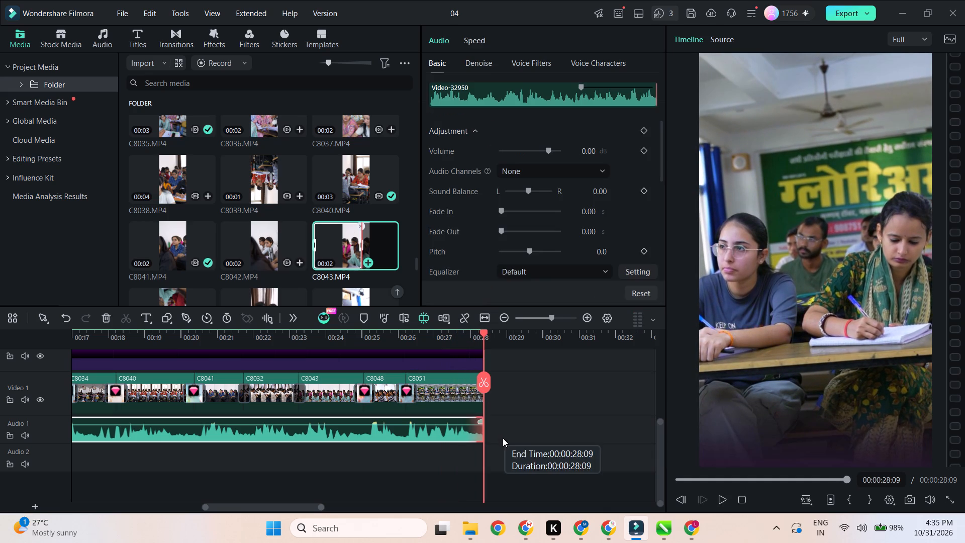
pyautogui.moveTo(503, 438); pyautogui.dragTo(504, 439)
# Return to the start of the timeline and briefly play the opening of the promo, with the overlay layers in view.
pyautogui.moveTo(487, 336); pyautogui.dragTo(0, 342)
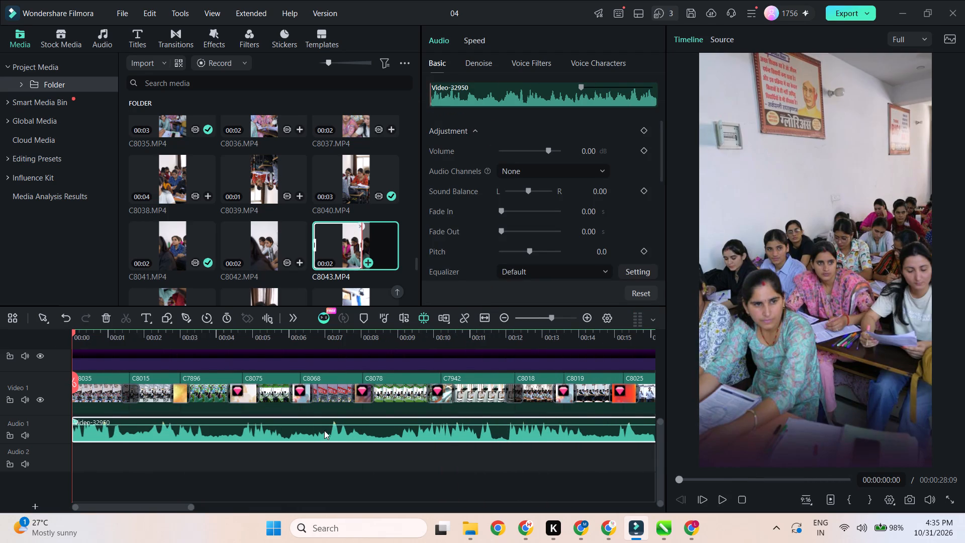
pyautogui.keyDown('ctrl'); pyautogui.scroll(-3, 324, 430); pyautogui.keyUp('ctrl')
pyautogui.scroll(3, 223, 475)
pyautogui.press('space')
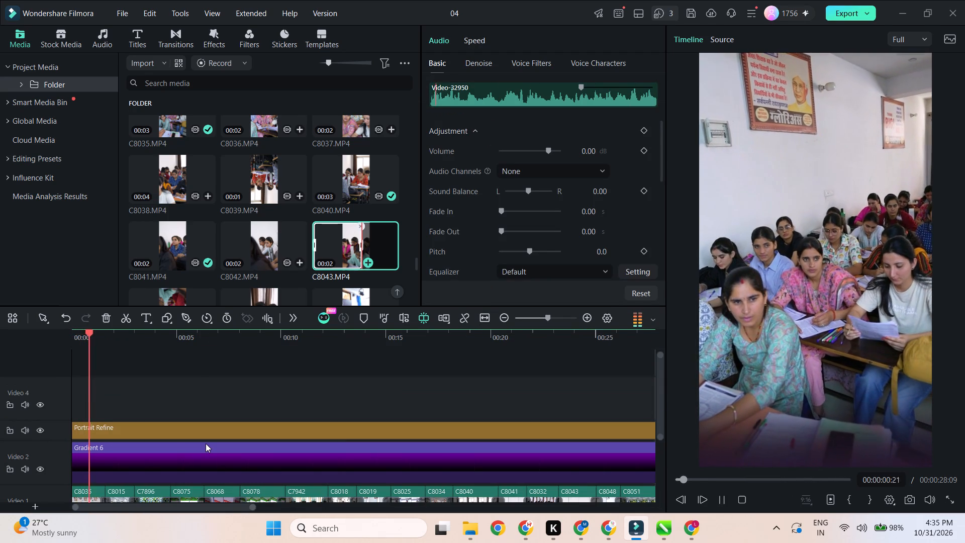
pyautogui.press('space')
# Move the Gradient 6 overlay slightly higher in the frame, keeping it horizontally centred.
pyautogui.click(713, 435)
pyautogui.moveTo(719, 452); pyautogui.dragTo(718, 437)
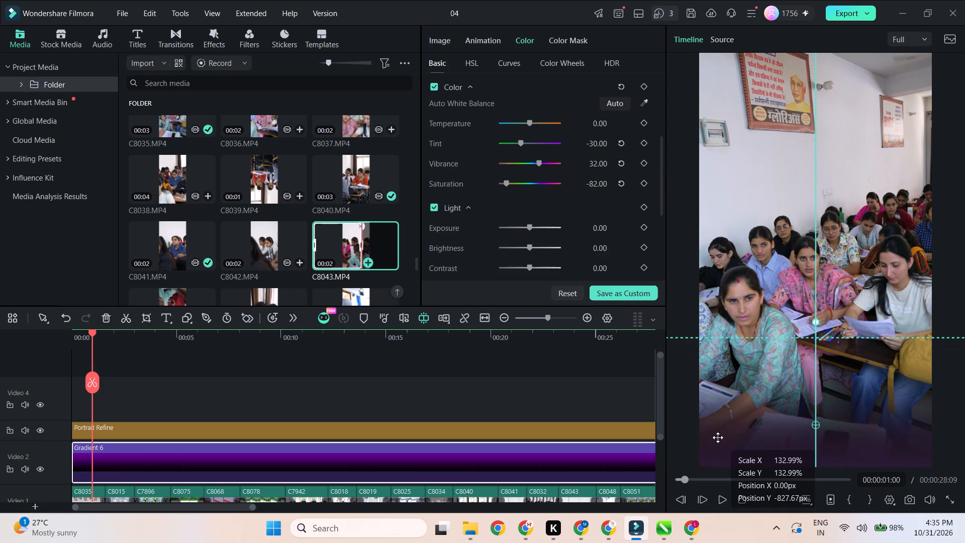
pyautogui.moveTo(718, 437); pyautogui.dragTo(717, 432)
pyautogui.click(135, 396)
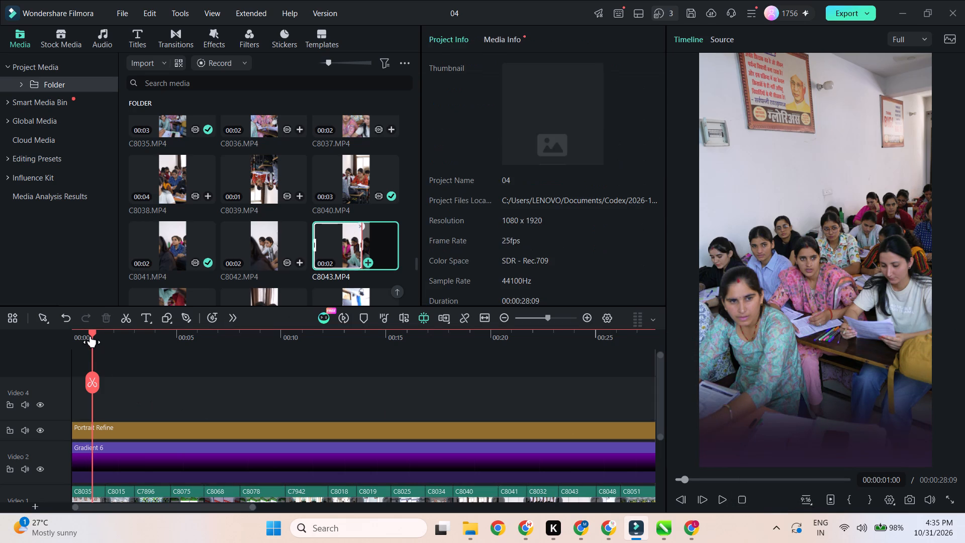
# Generate AI dynamic captions for the entire timeline sequence, with transcription on Auto Detect Language and translation to English (US).
pyautogui.moveTo(90, 333); pyautogui.dragTo(24, 338)
pyautogui.rightClick(149, 390)
pyautogui.click(96, 381)
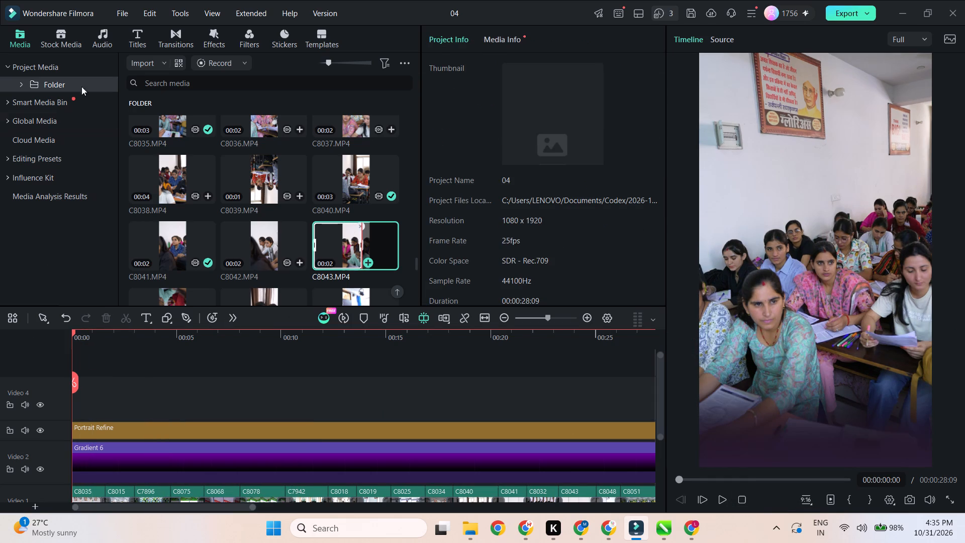
pyautogui.click(130, 38)
pyautogui.click(27, 176)
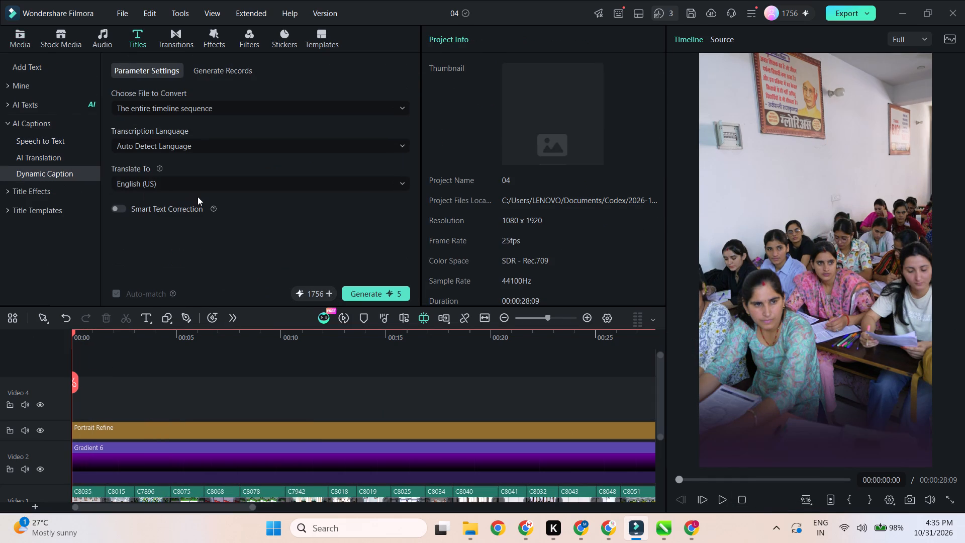
pyautogui.click(365, 293)
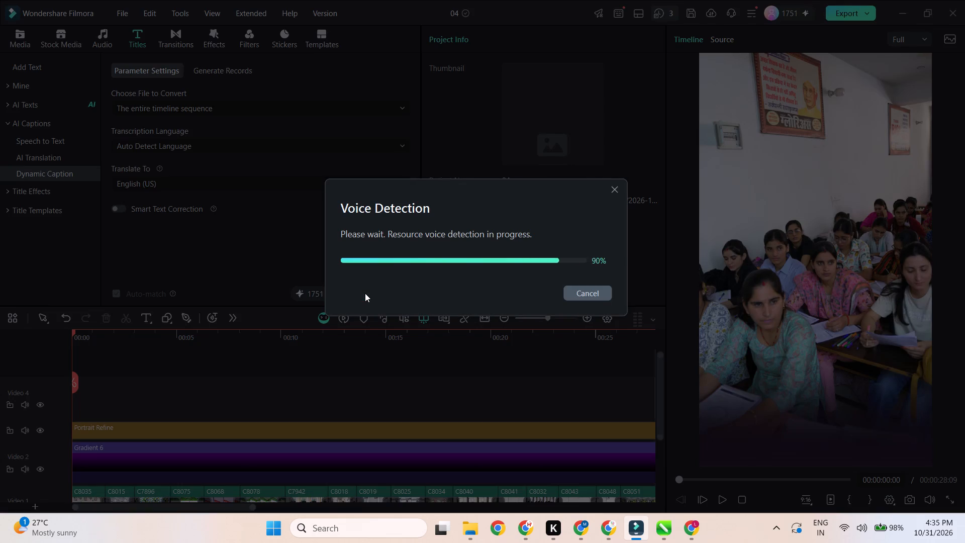